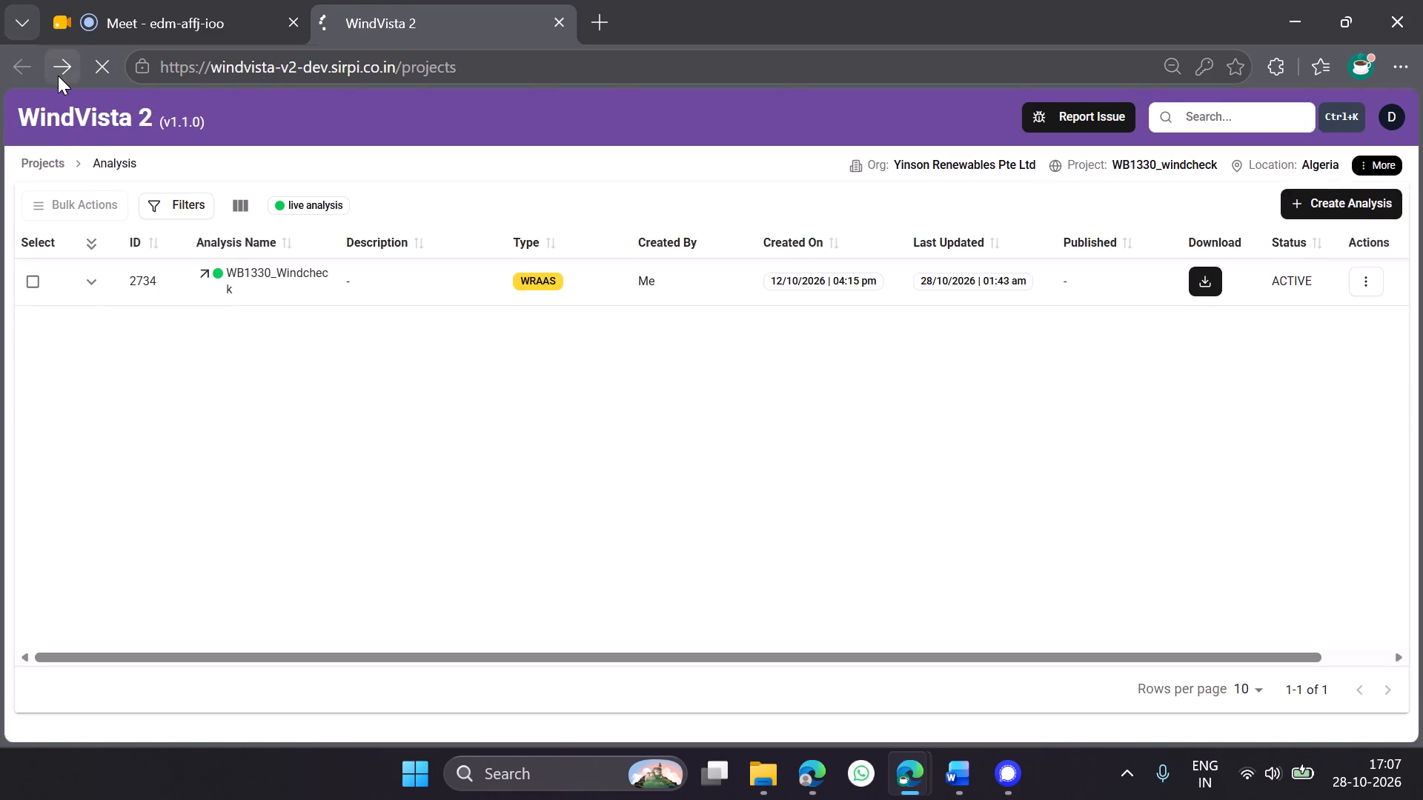
# From the projects list, view the blank form for creating a new project and close it without creating one.
pyautogui.click(60, 61)
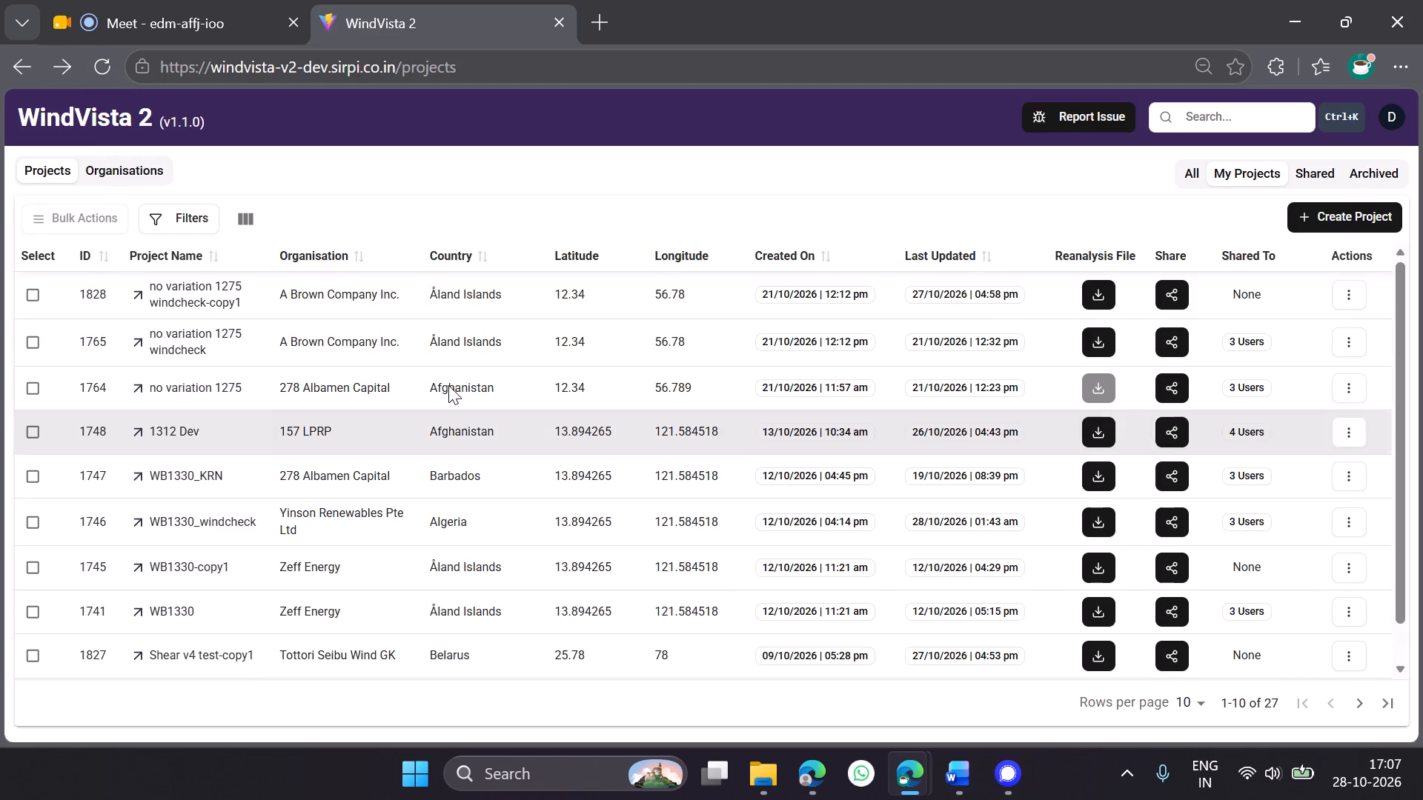
pyautogui.click(1338, 209)
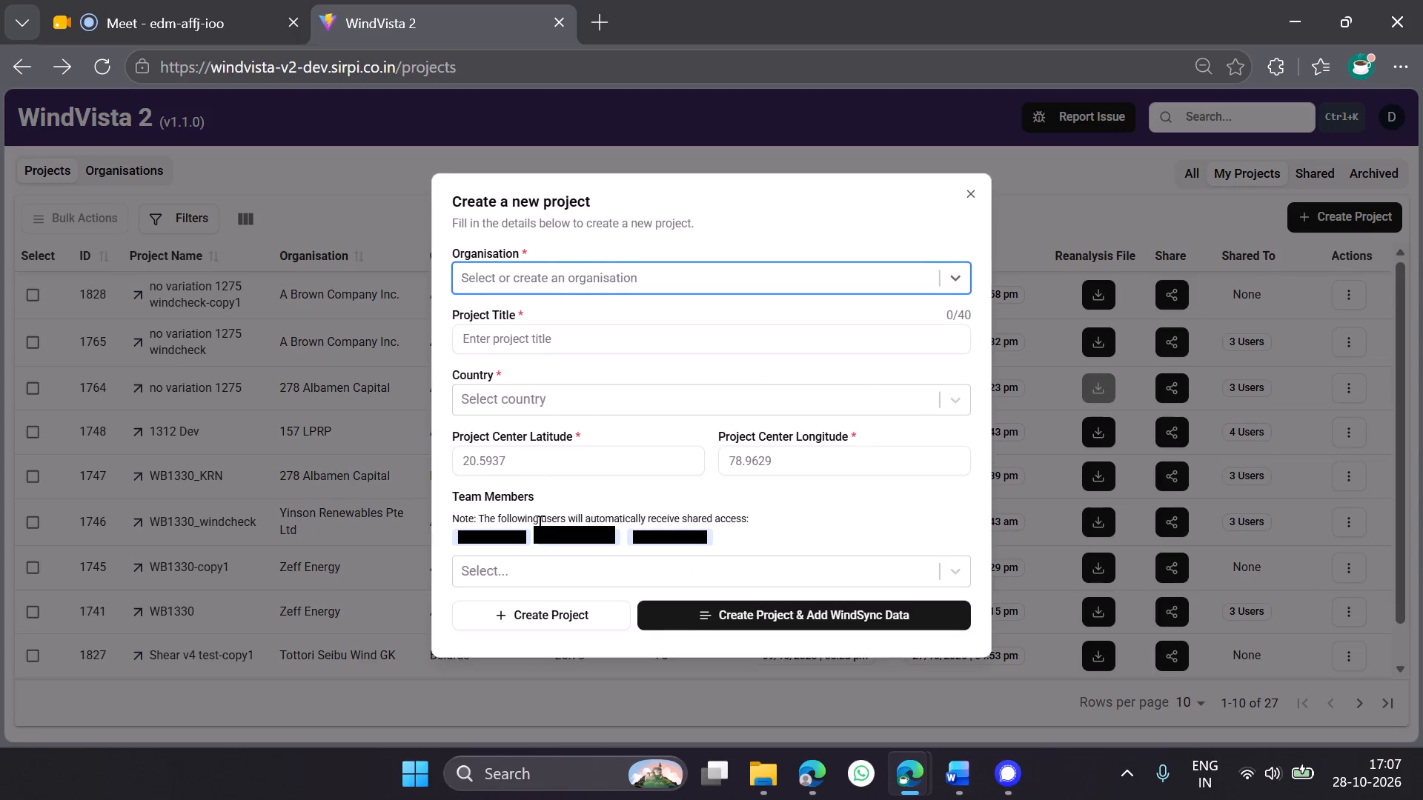
pyautogui.click(972, 195)
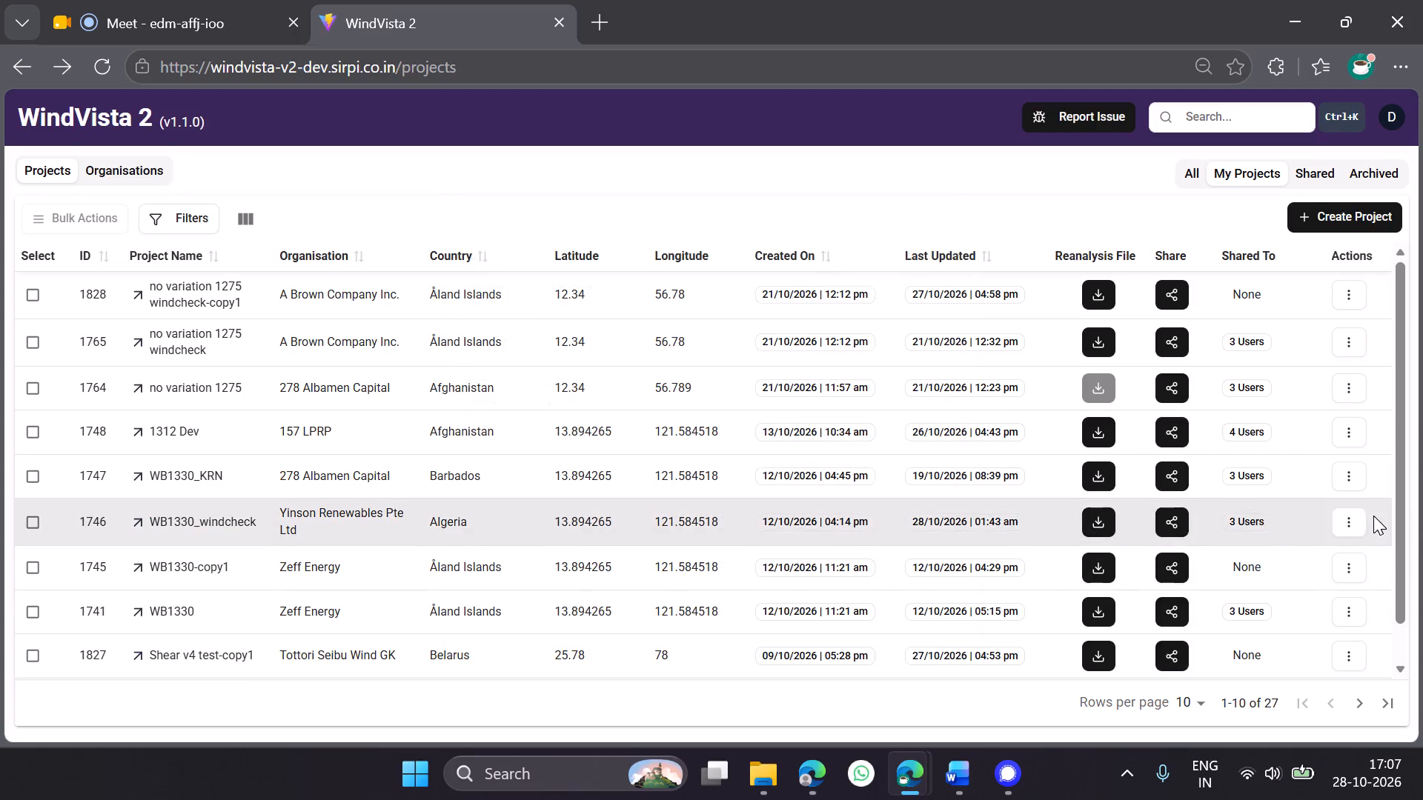
# Open the WB1330_windcheck project for editing, examine its previously uploaded reanalysis files and validation entries, and exit without saving.
pyautogui.click(1357, 519)
pyautogui.click(1342, 565)
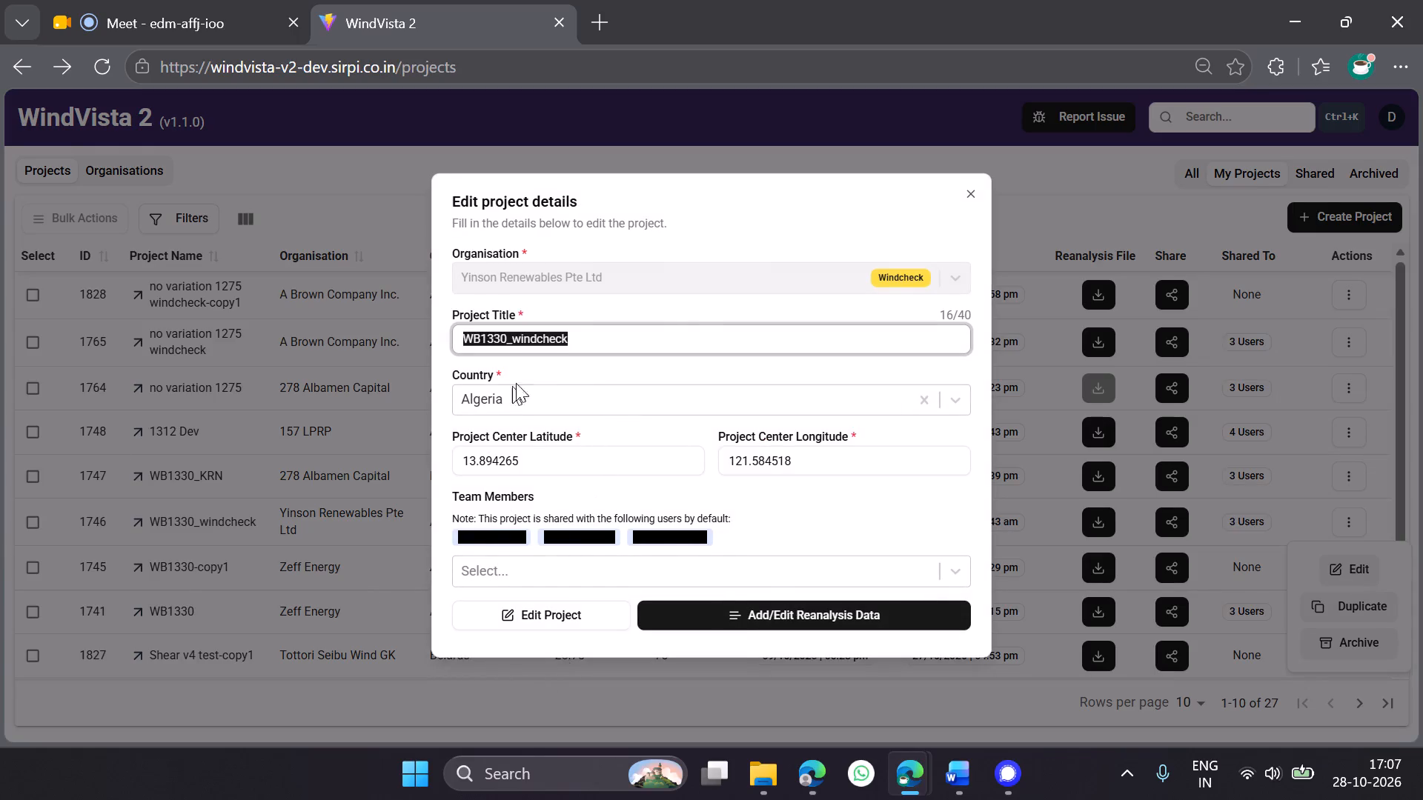
pyautogui.click(792, 609)
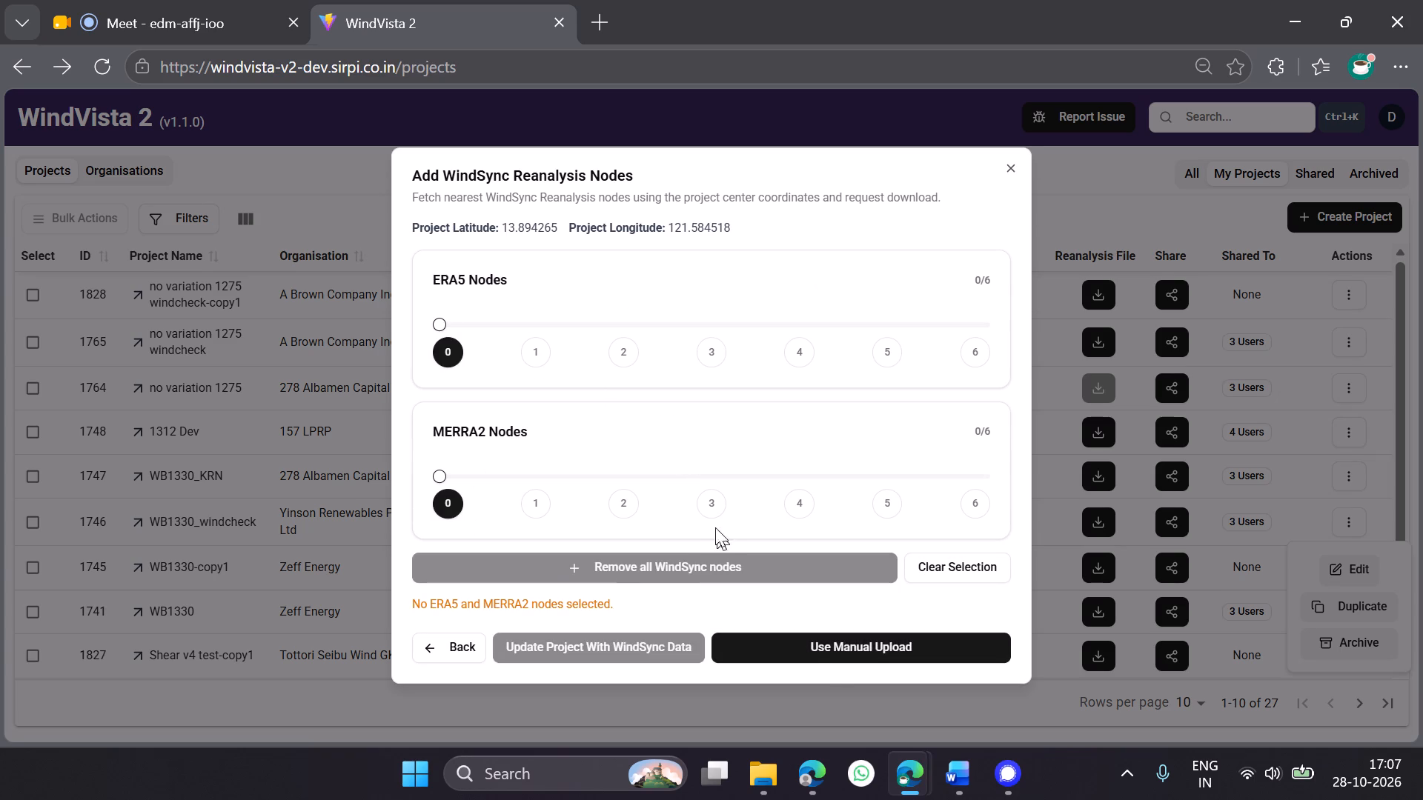
pyautogui.click(836, 642)
pyautogui.scroll(-2, 651, 551)
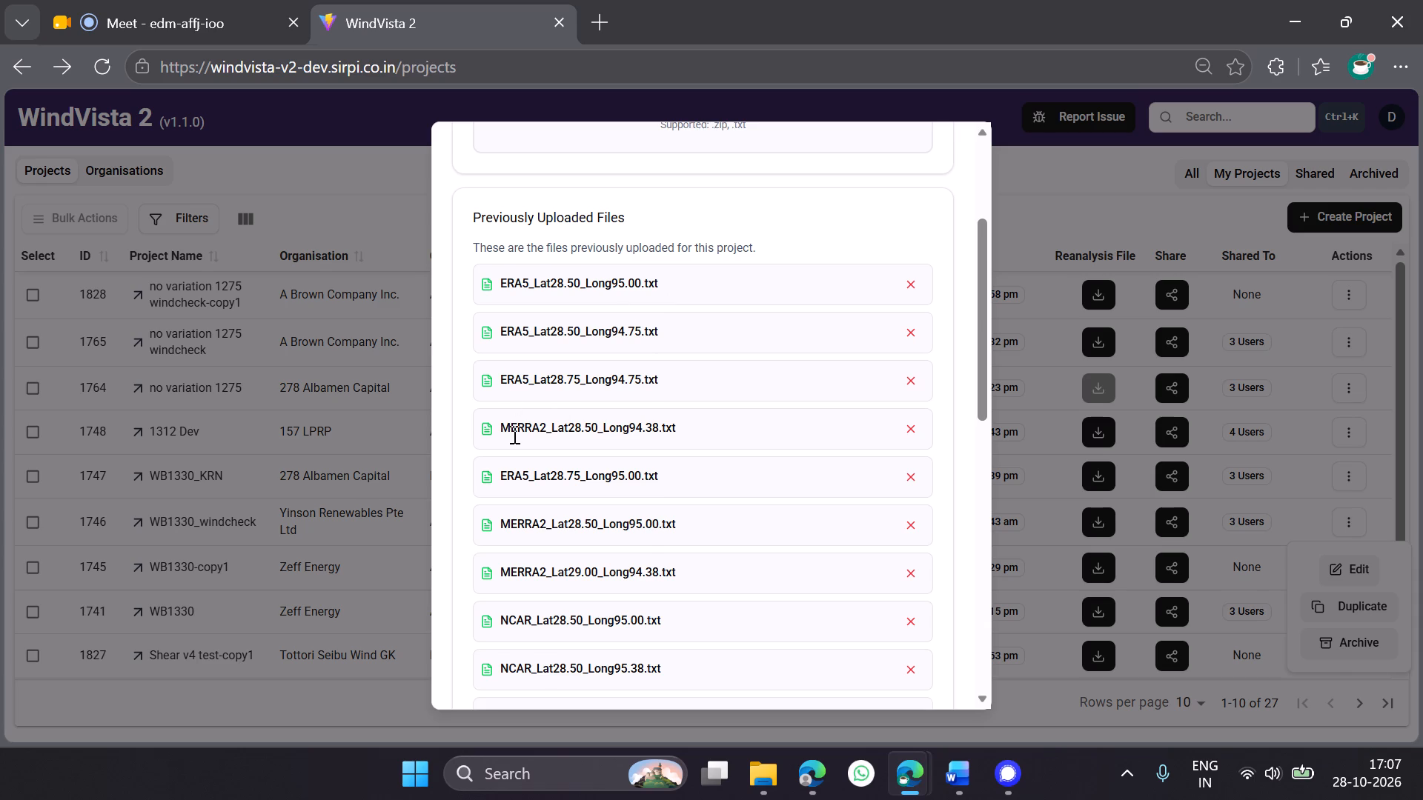
pyautogui.scroll(-3, 521, 604)
pyautogui.scroll(2, 540, 513)
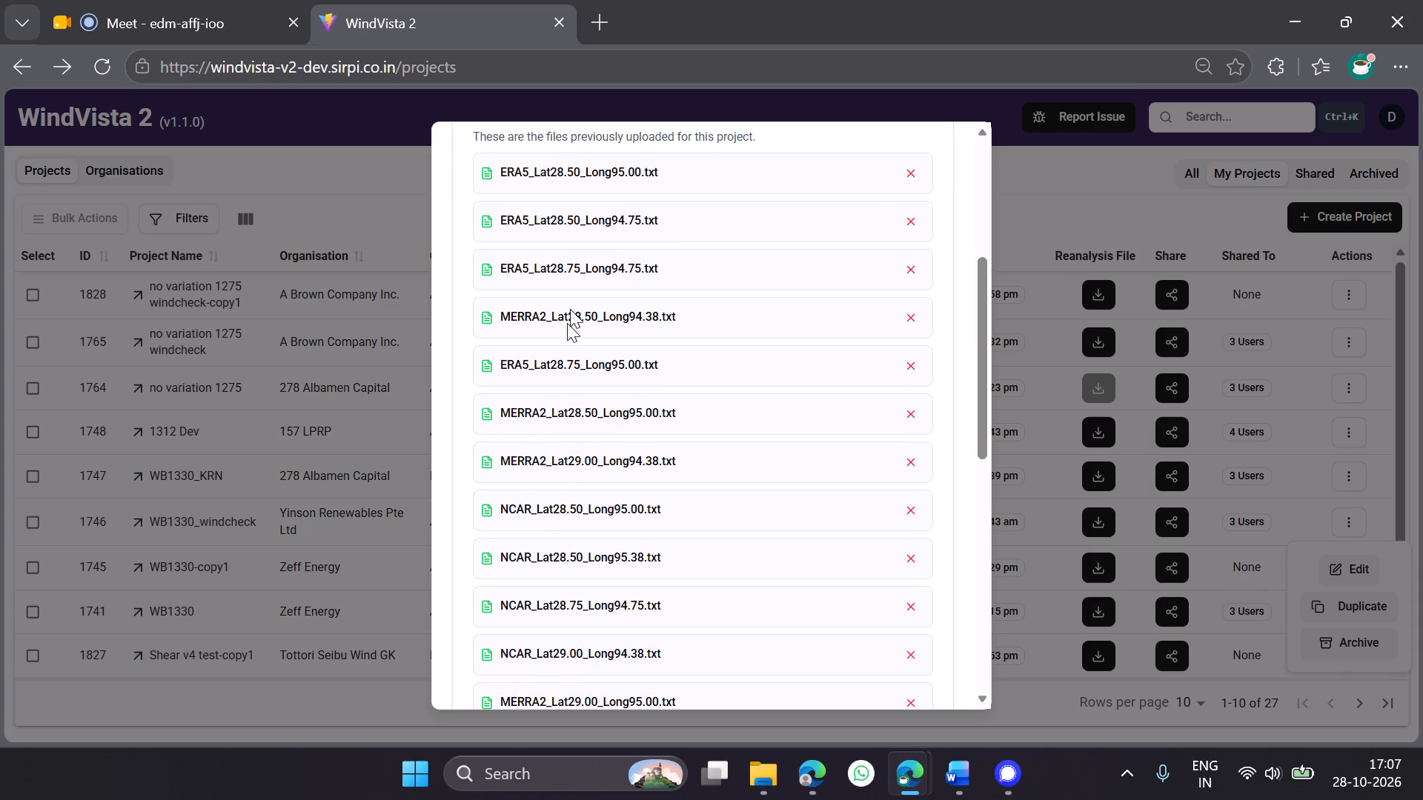
pyautogui.scroll(-8, 554, 495)
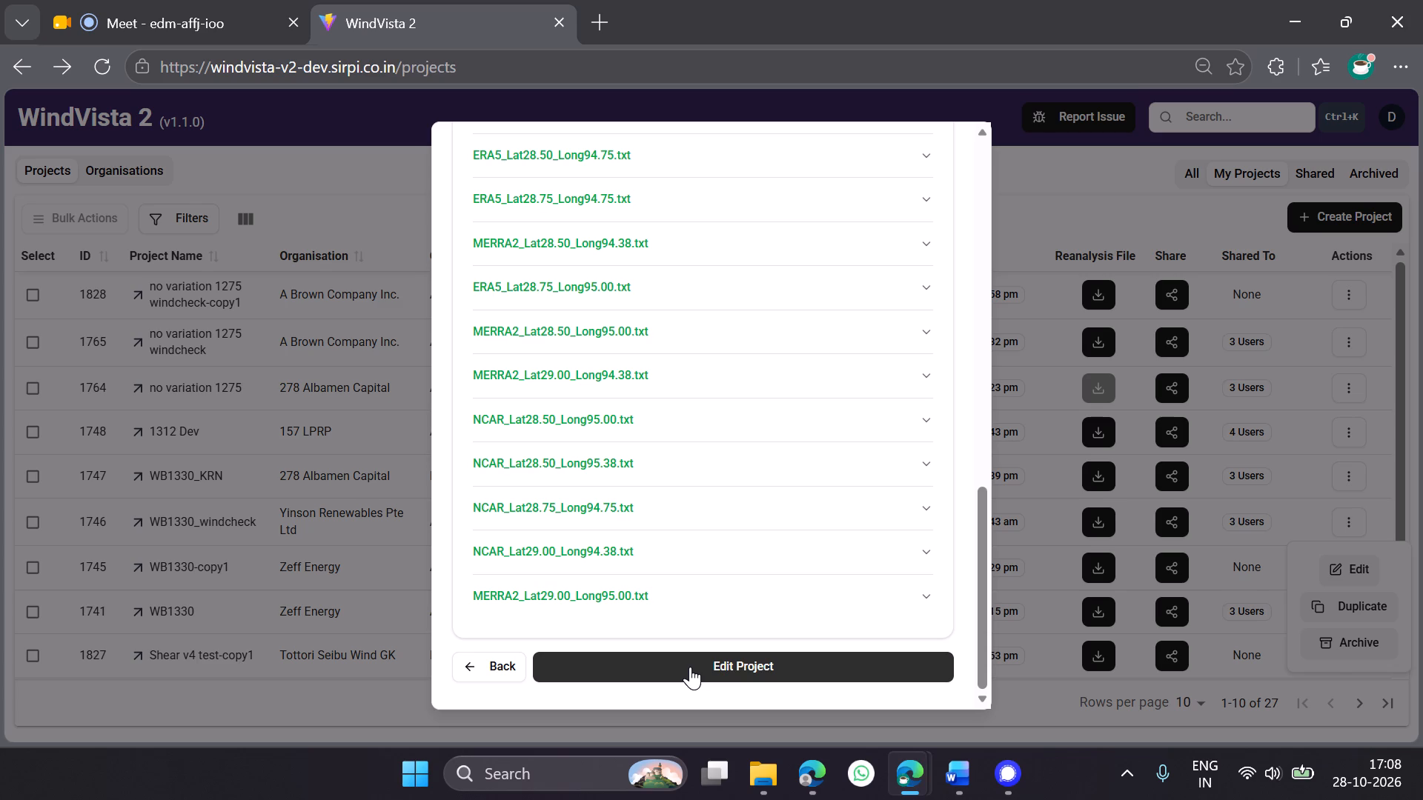
pyautogui.scroll(4, 689, 660)
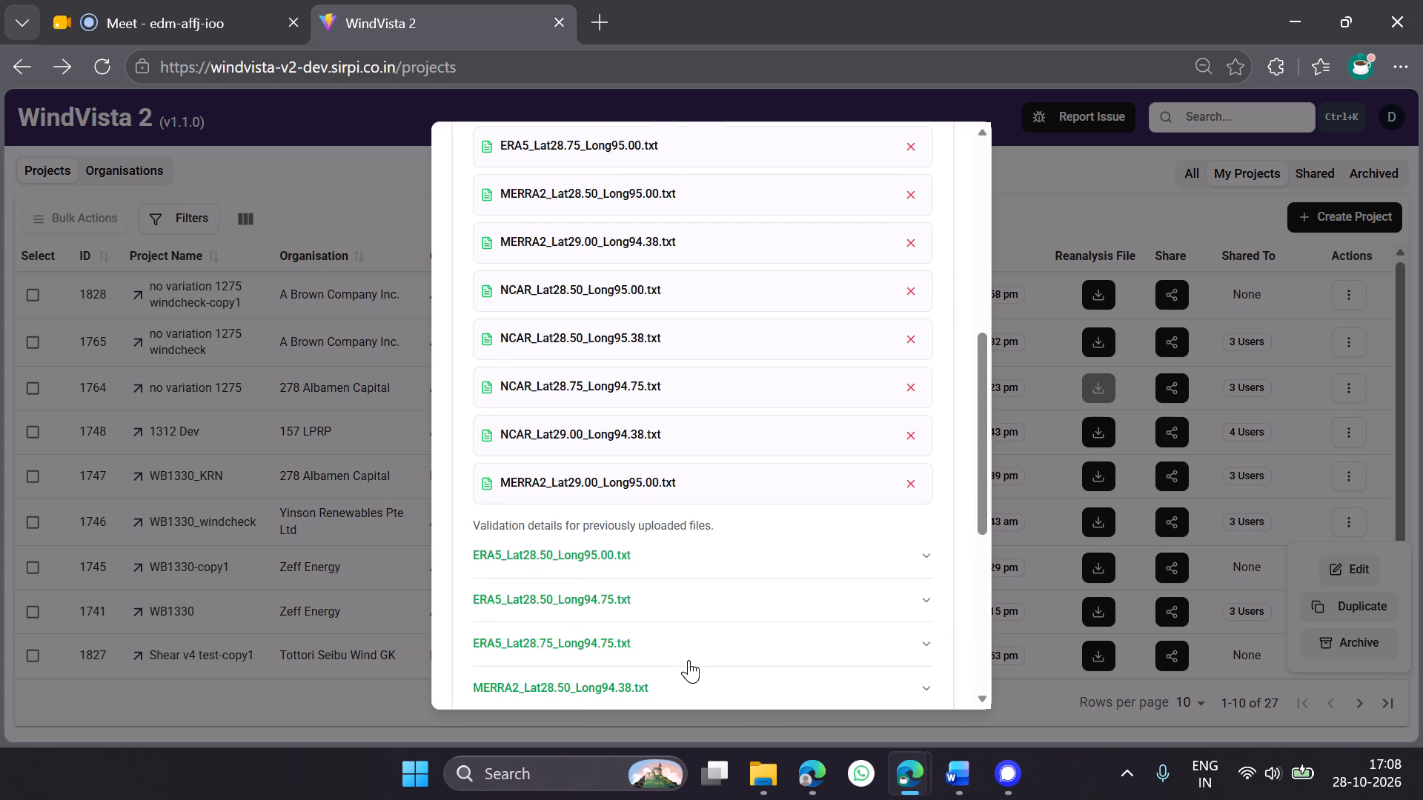
pyautogui.scroll(4, 689, 660)
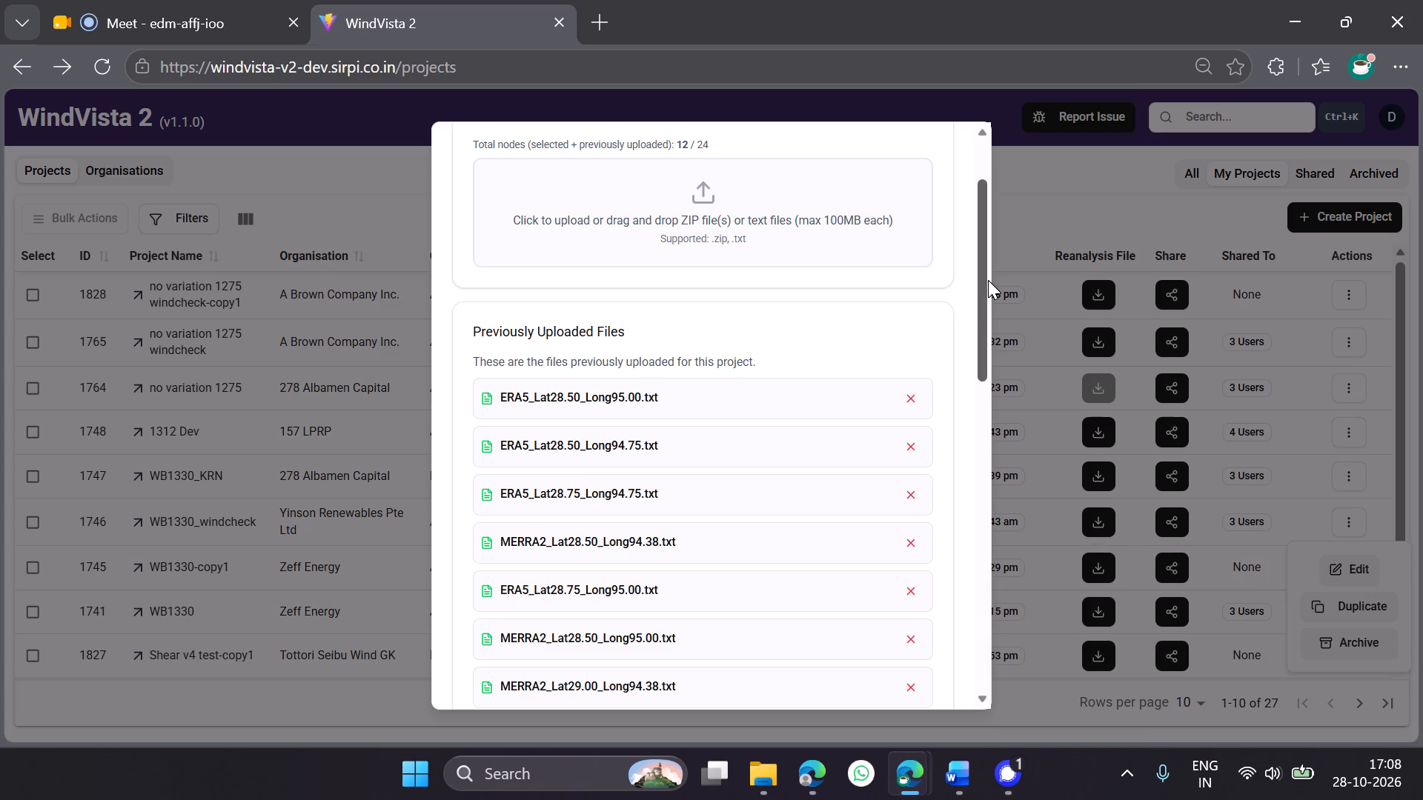
pyautogui.scroll(-3, 932, 398)
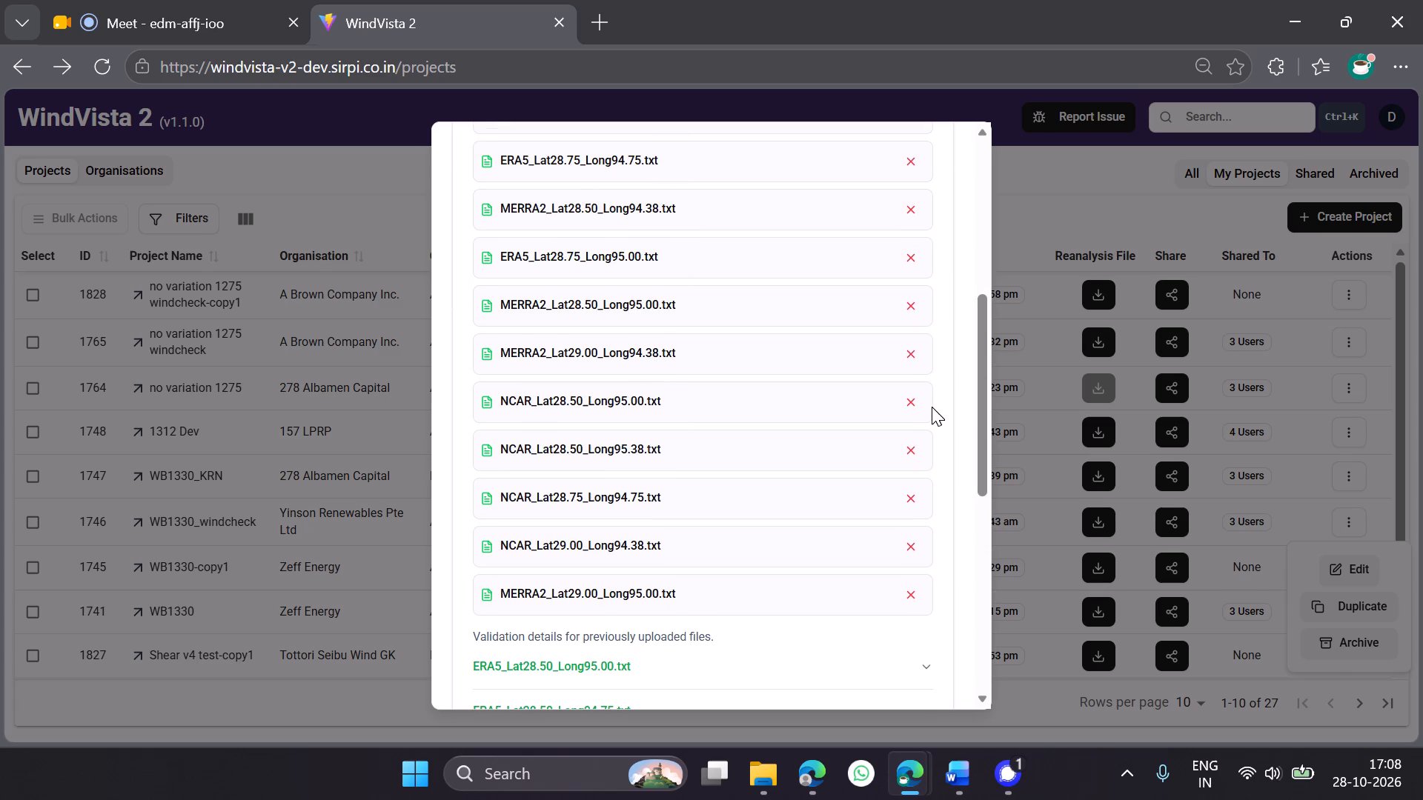
pyautogui.scroll(-8, 932, 407)
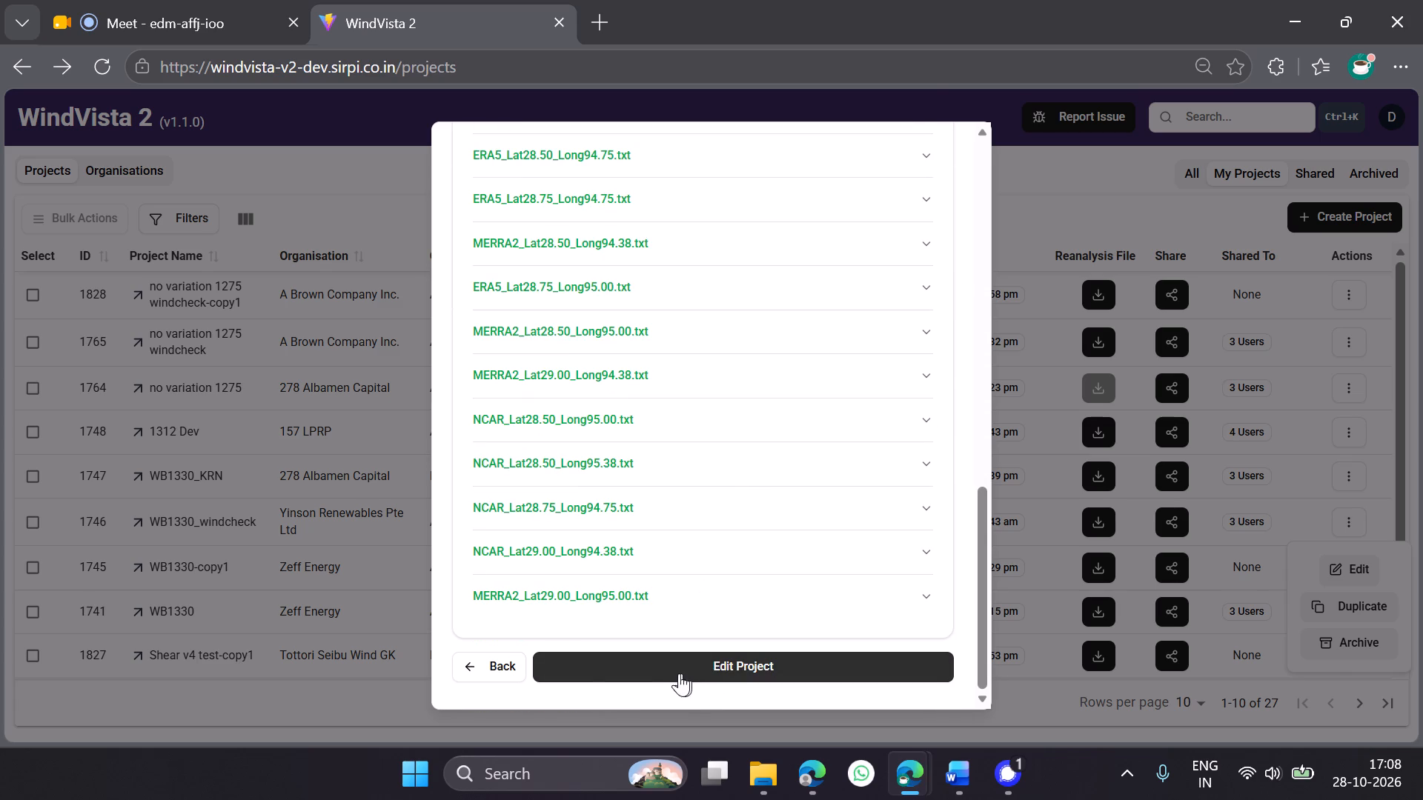
pyautogui.click(469, 677)
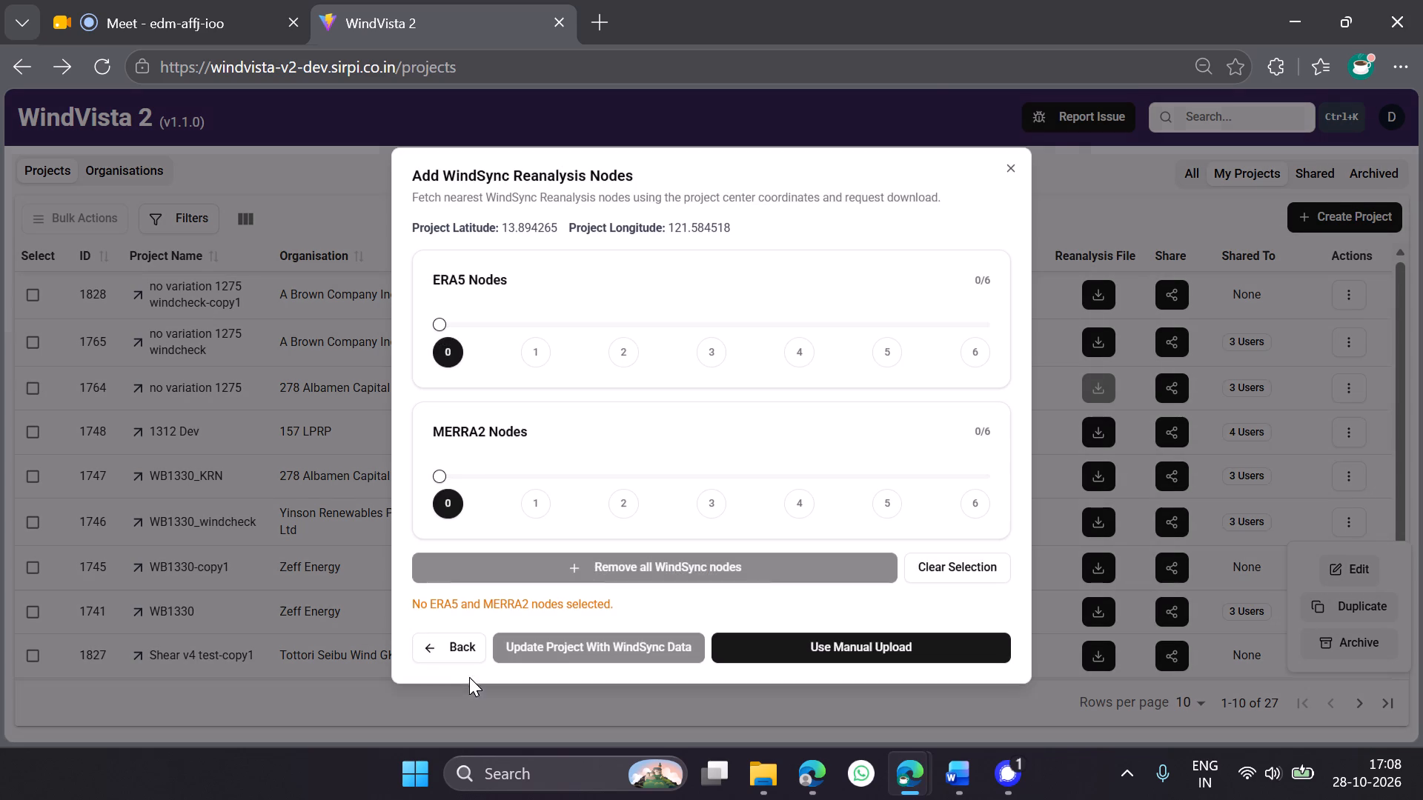
pyautogui.click(426, 645)
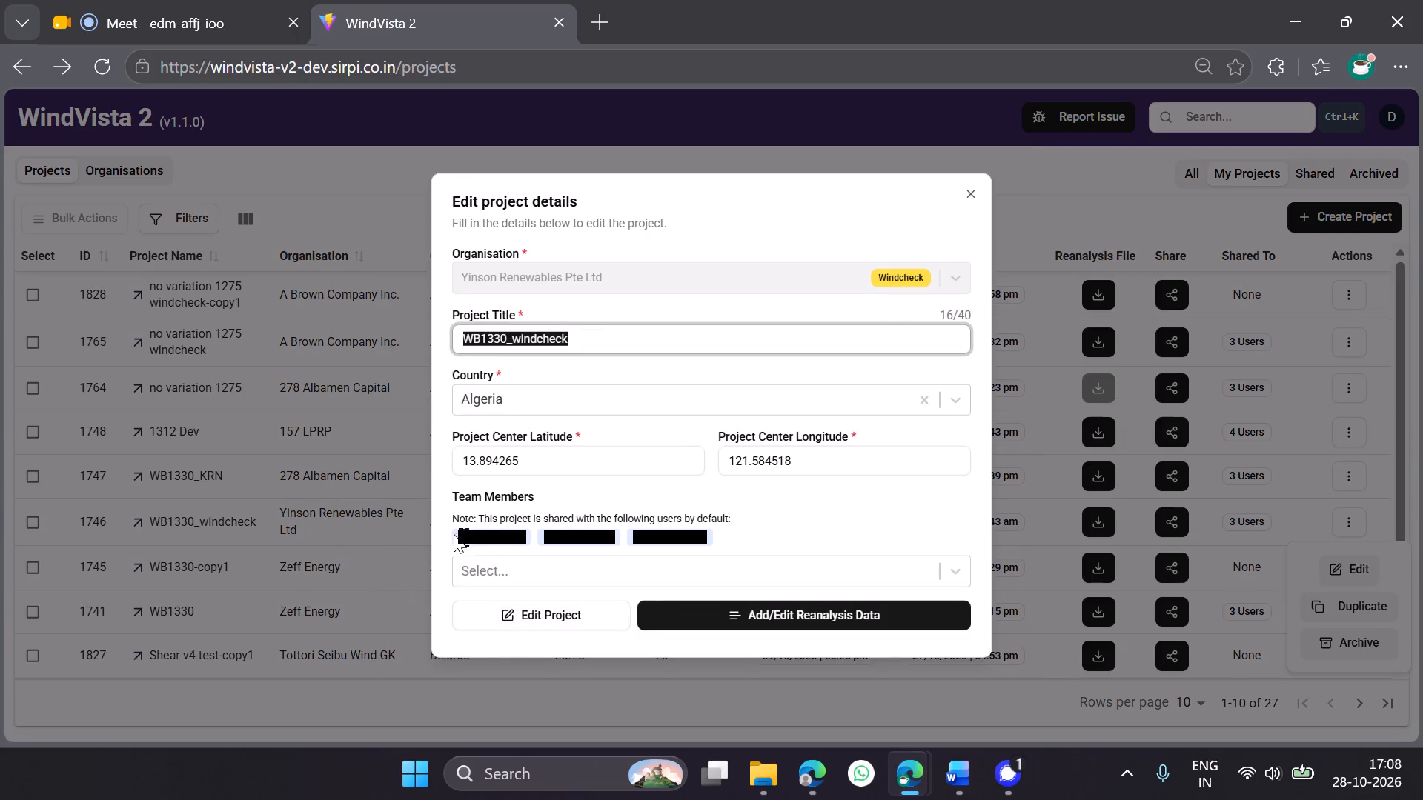
pyautogui.click(311, 495)
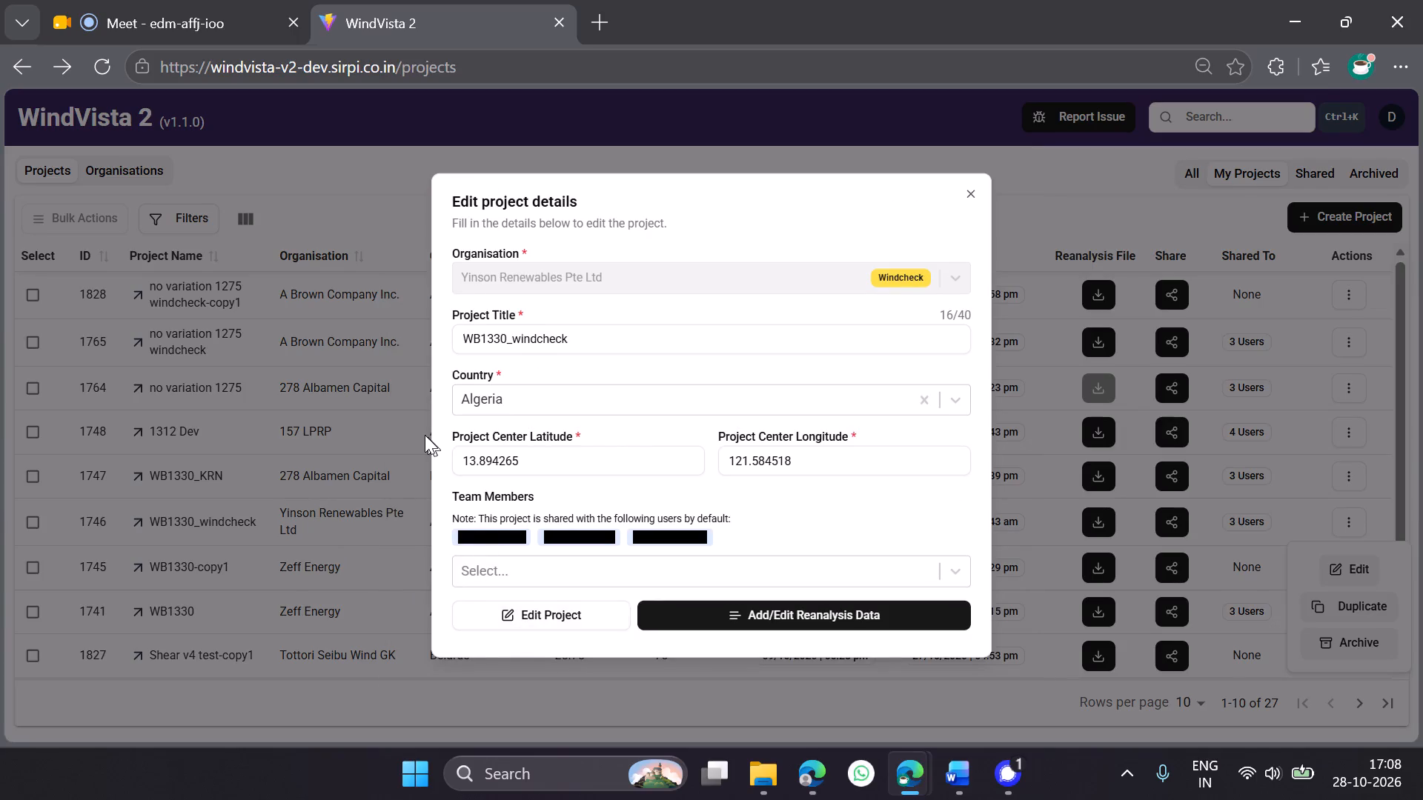
pyautogui.press('Escape')
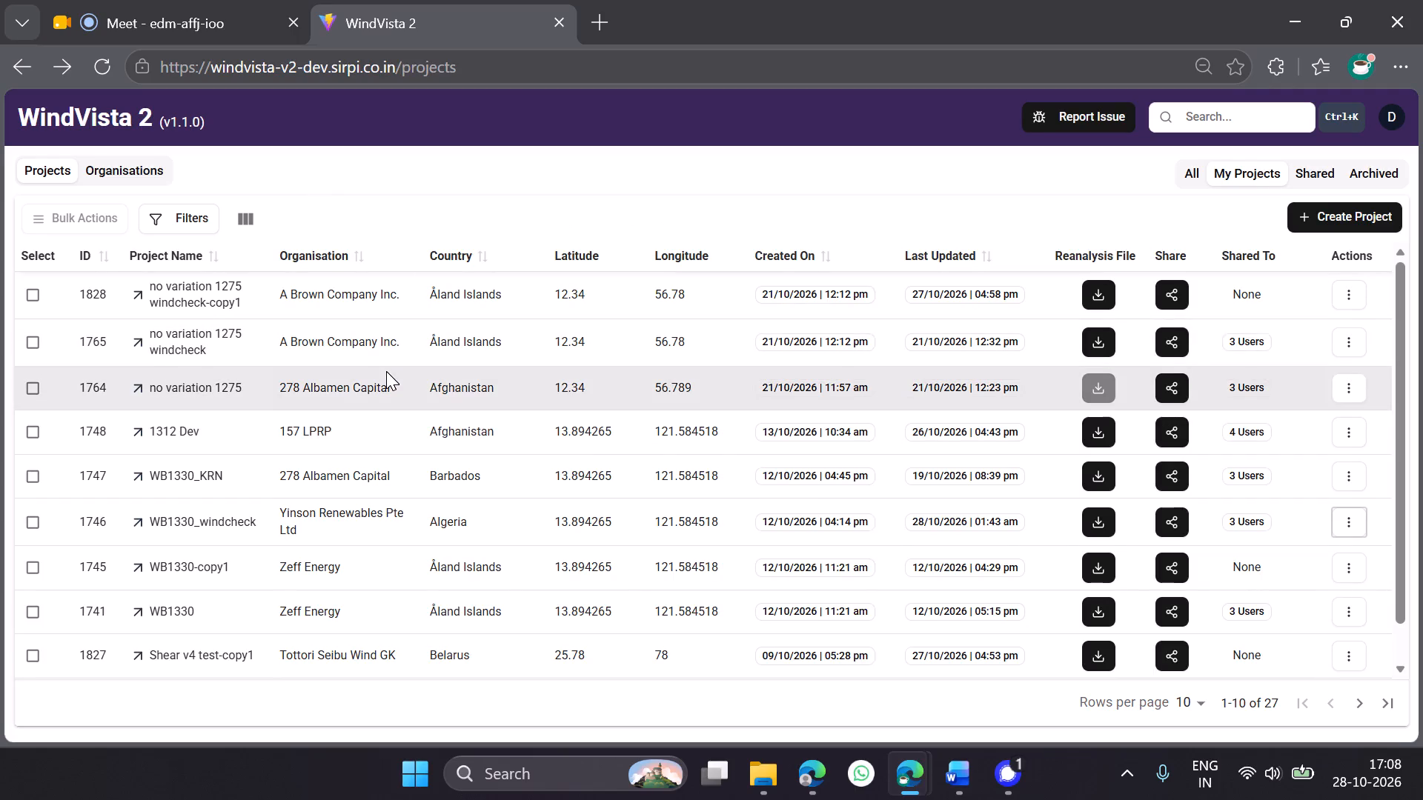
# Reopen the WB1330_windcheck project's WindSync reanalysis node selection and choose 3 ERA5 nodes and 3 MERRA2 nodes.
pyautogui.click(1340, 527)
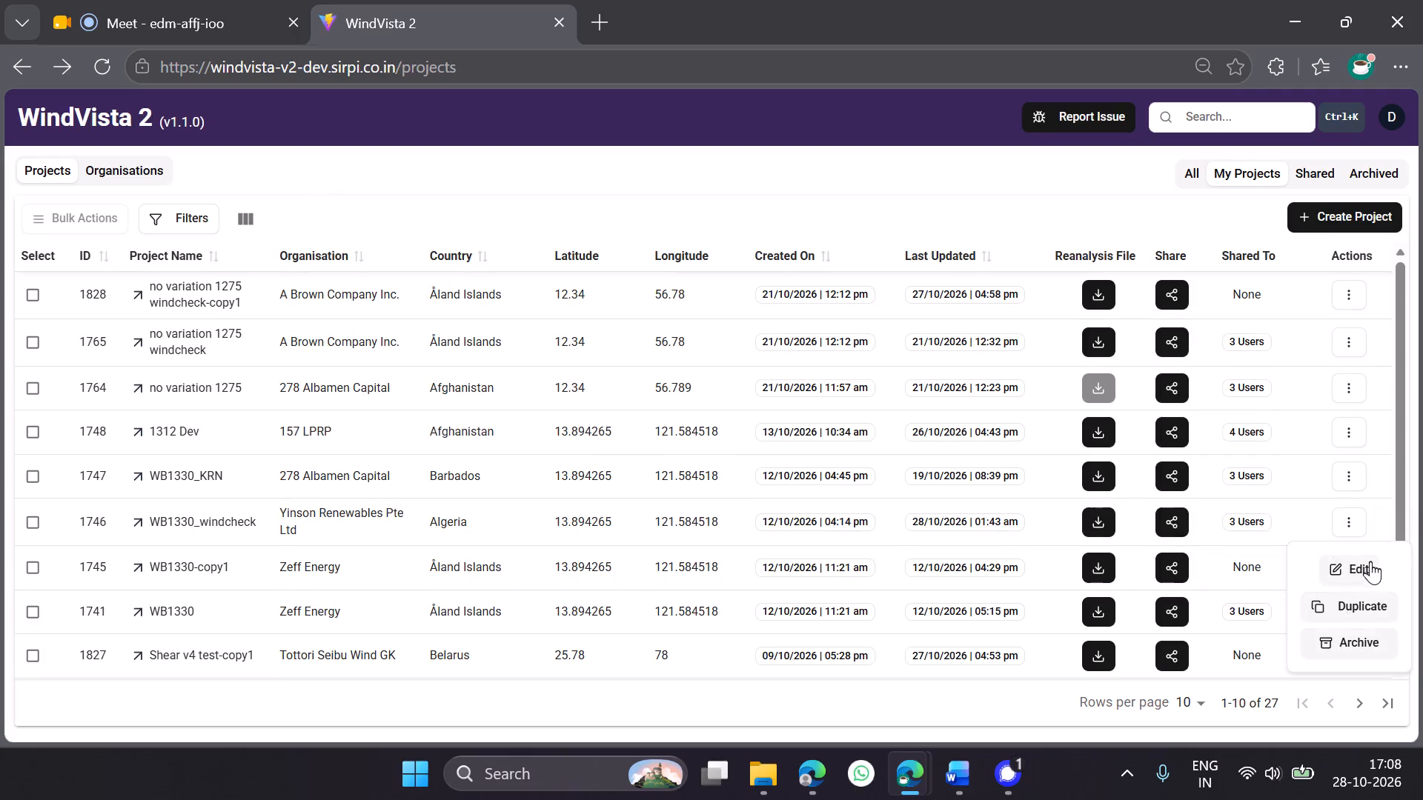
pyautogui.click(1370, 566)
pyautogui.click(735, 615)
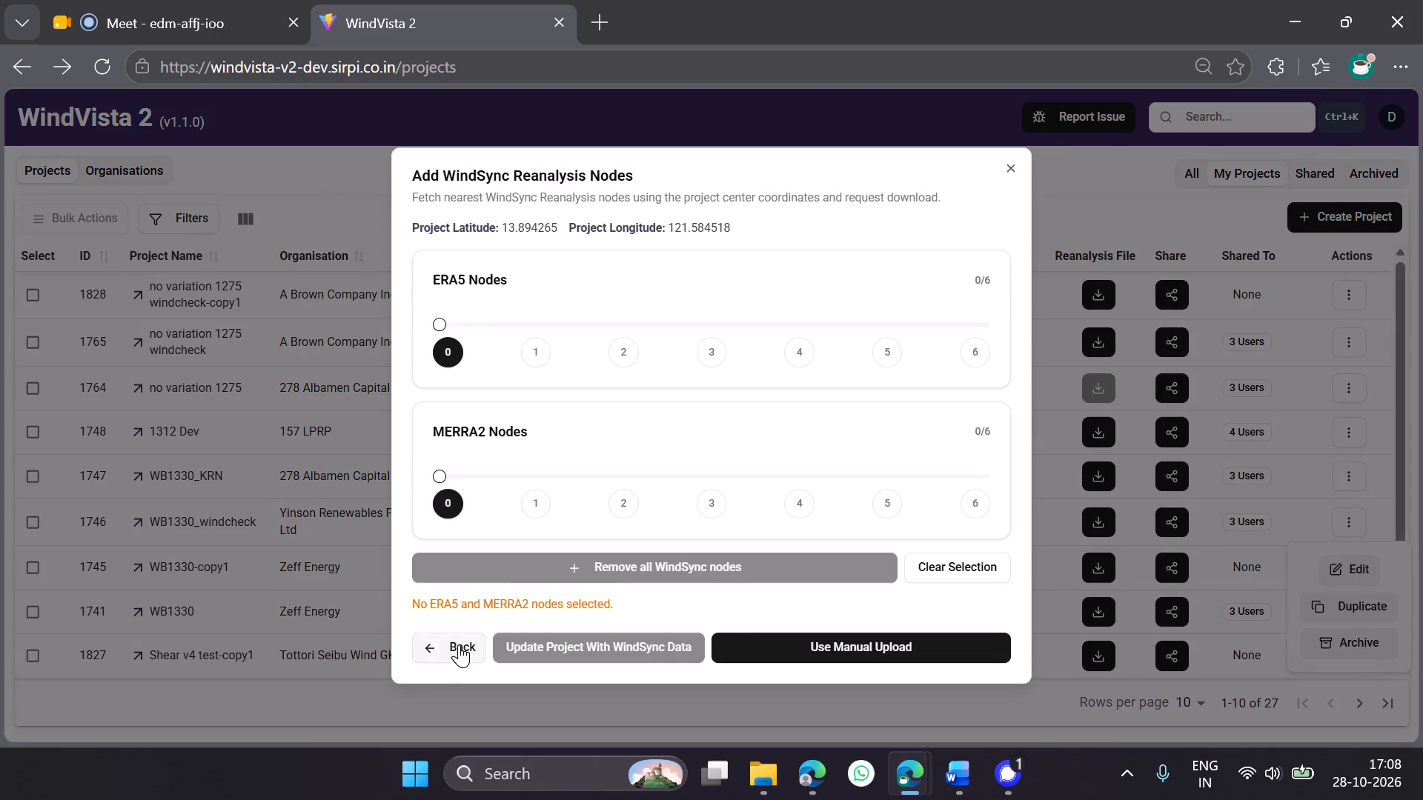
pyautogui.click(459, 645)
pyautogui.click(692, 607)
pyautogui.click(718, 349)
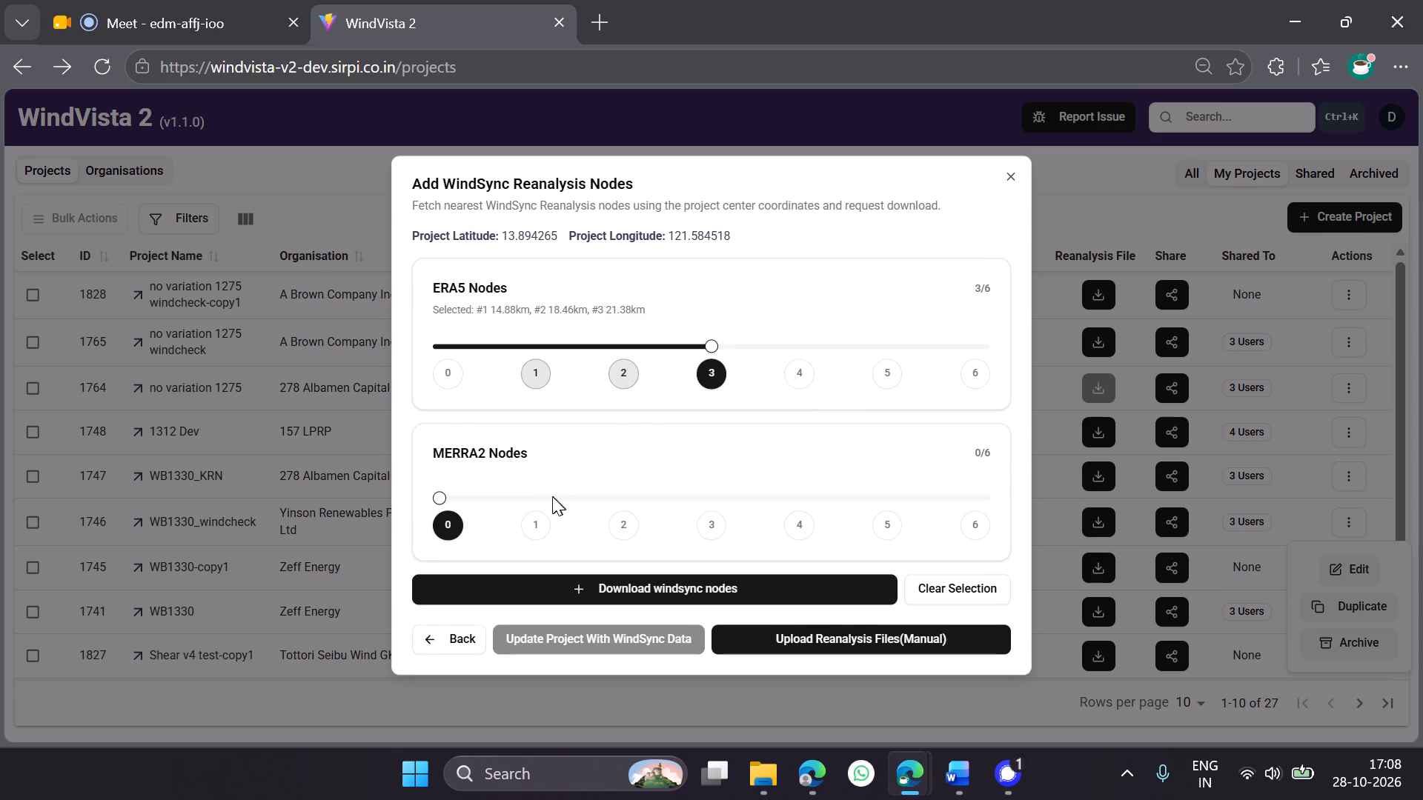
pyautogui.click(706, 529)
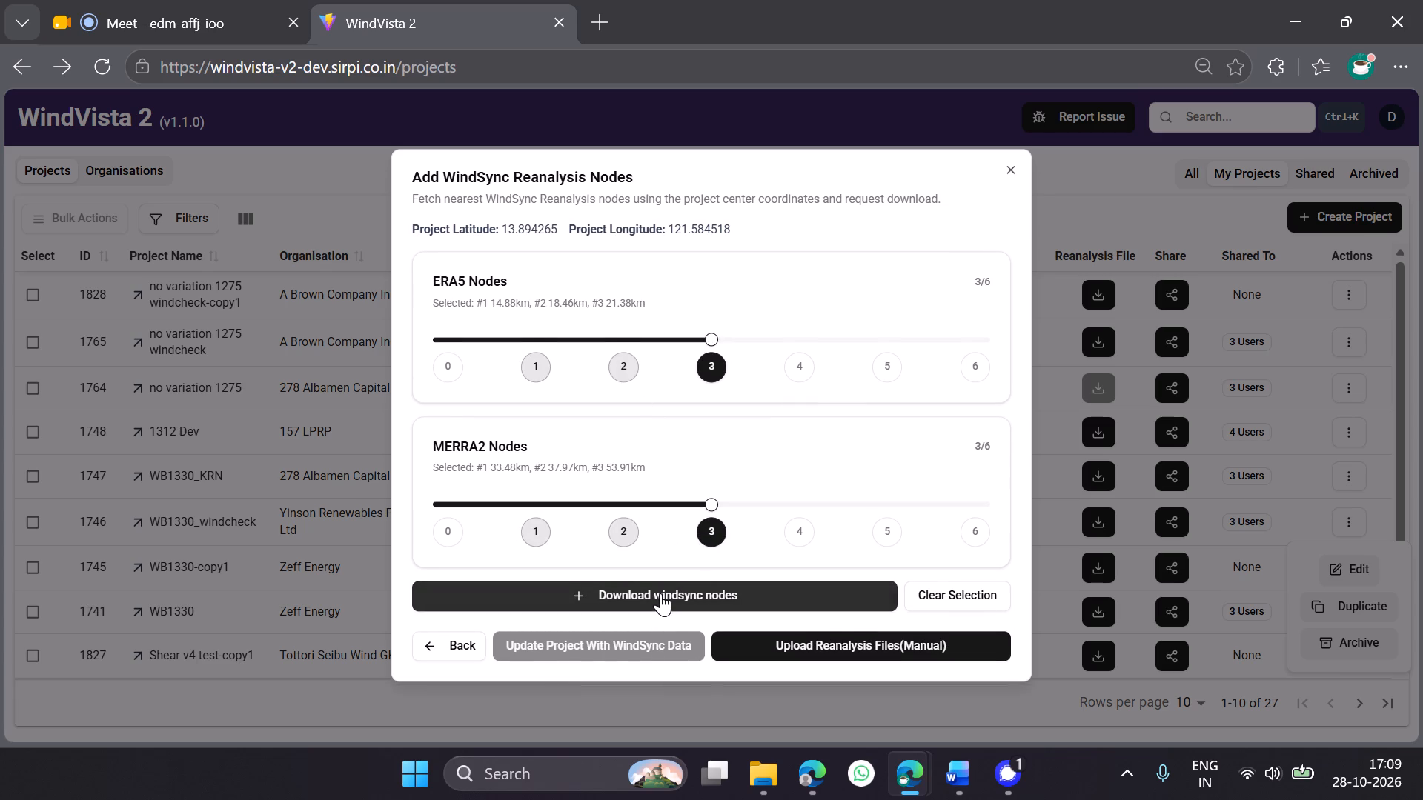
# With the nodes selected, examine the manual upload page's node total and previously uploaded files, and return to the WindSync node selection.
pyautogui.scroll(-3, 688, 493)
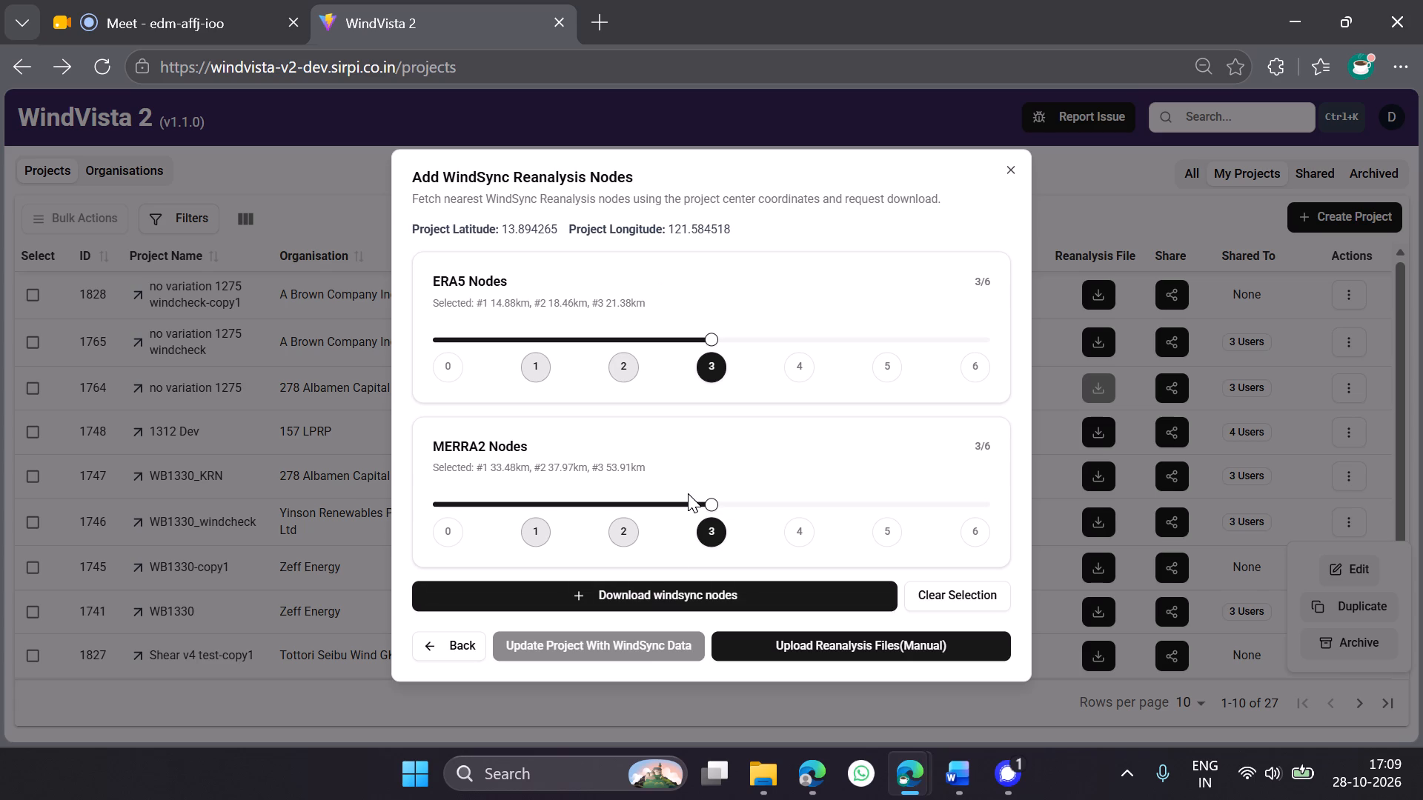
pyautogui.scroll(-4, 688, 493)
pyautogui.click(831, 650)
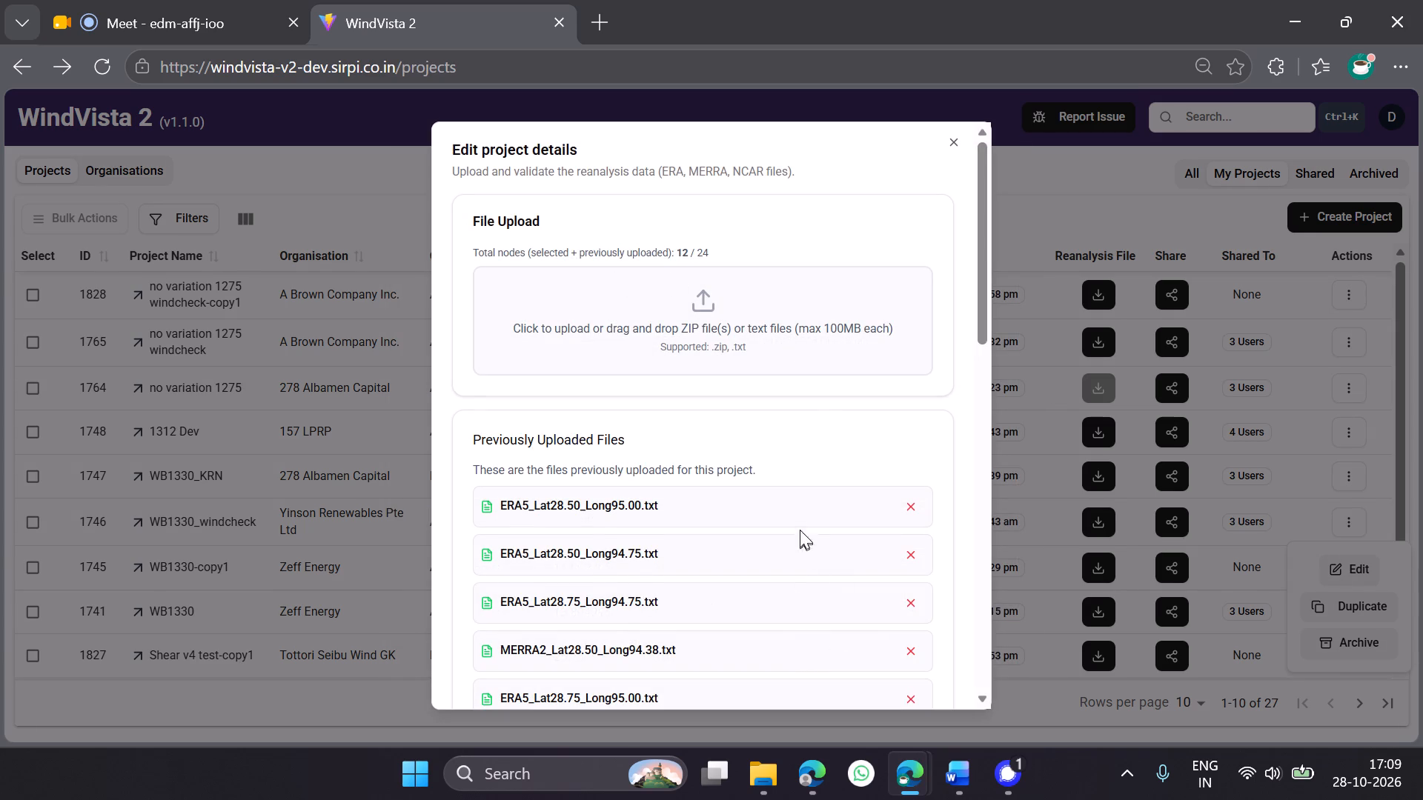
pyautogui.scroll(-9, 643, 453)
pyautogui.scroll(5, 642, 455)
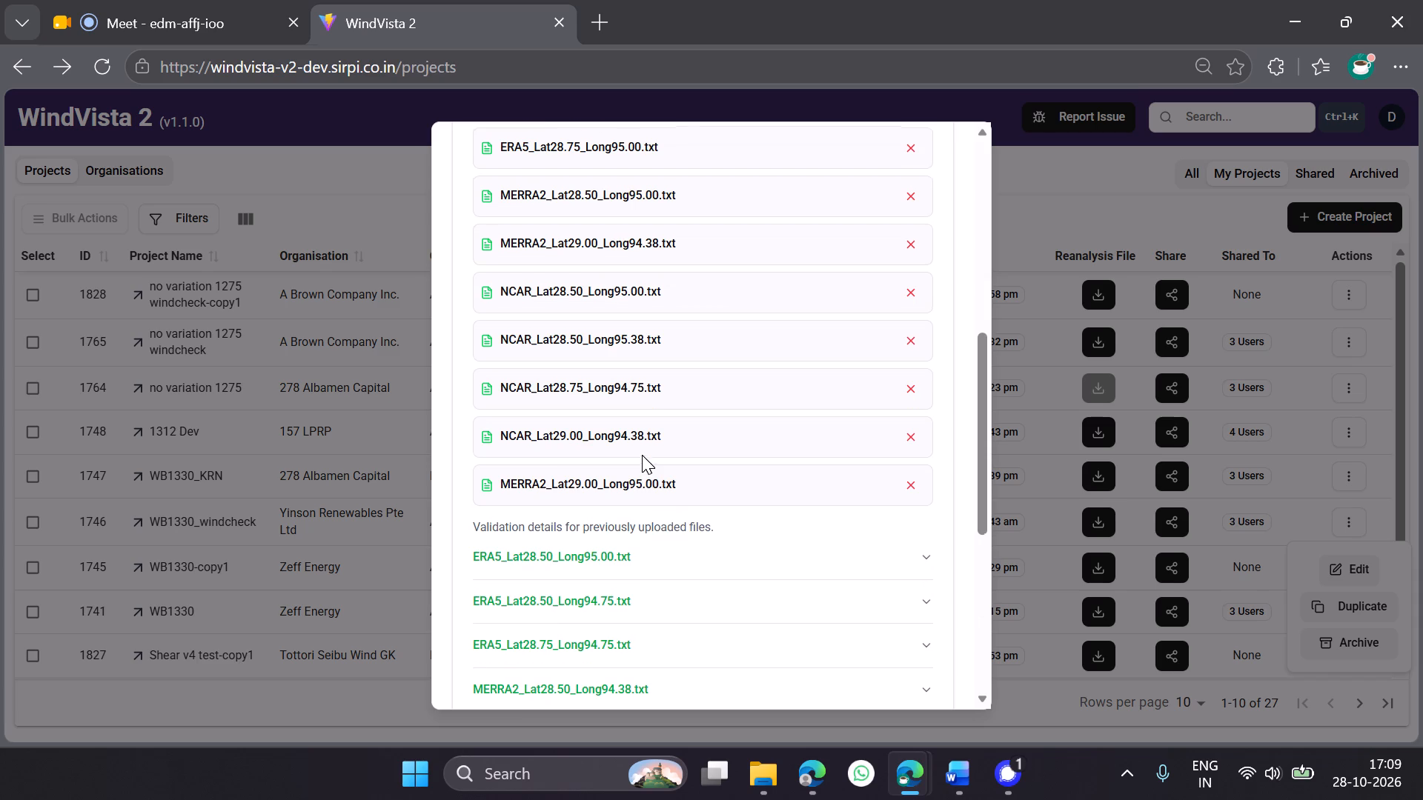
pyautogui.scroll(1, 642, 455)
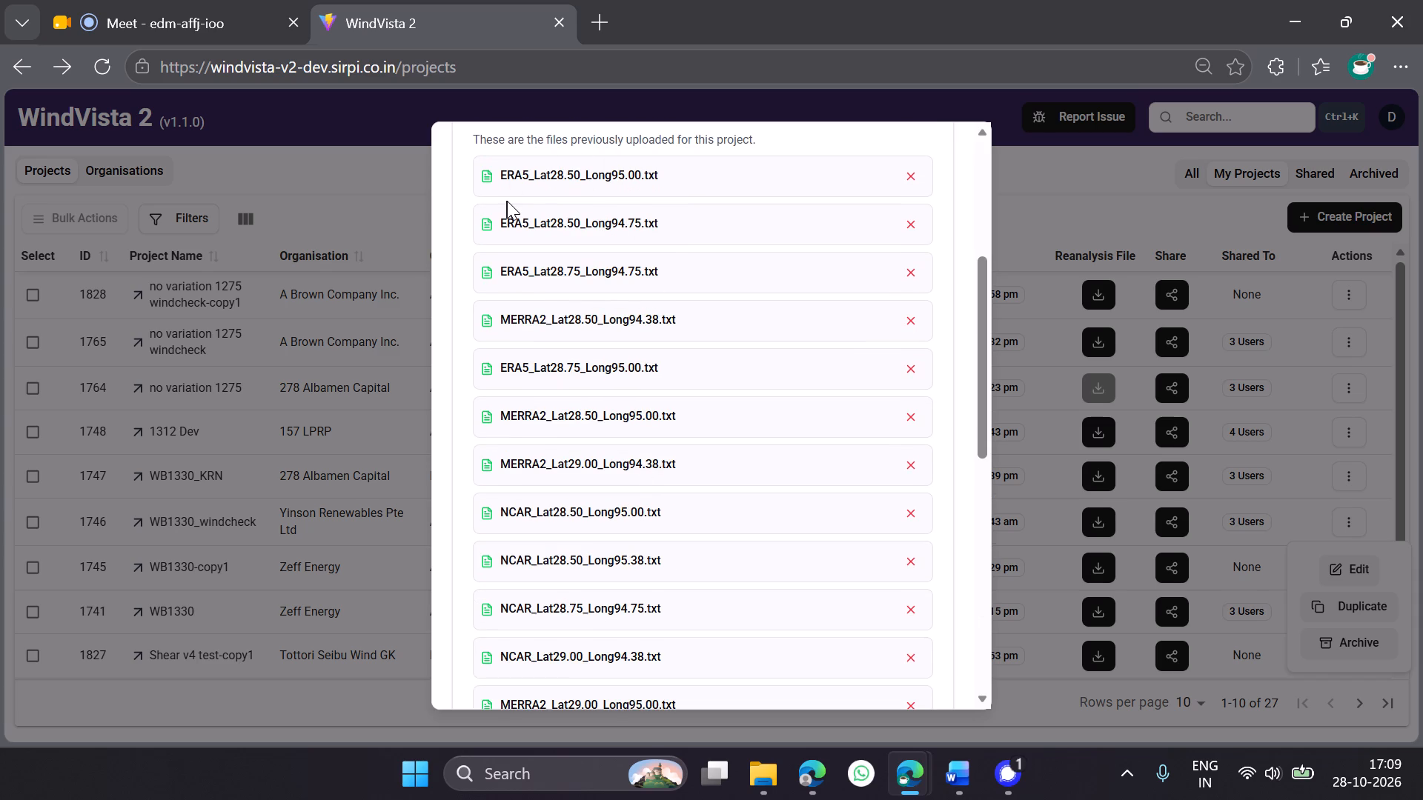
pyautogui.scroll(-4, 528, 290)
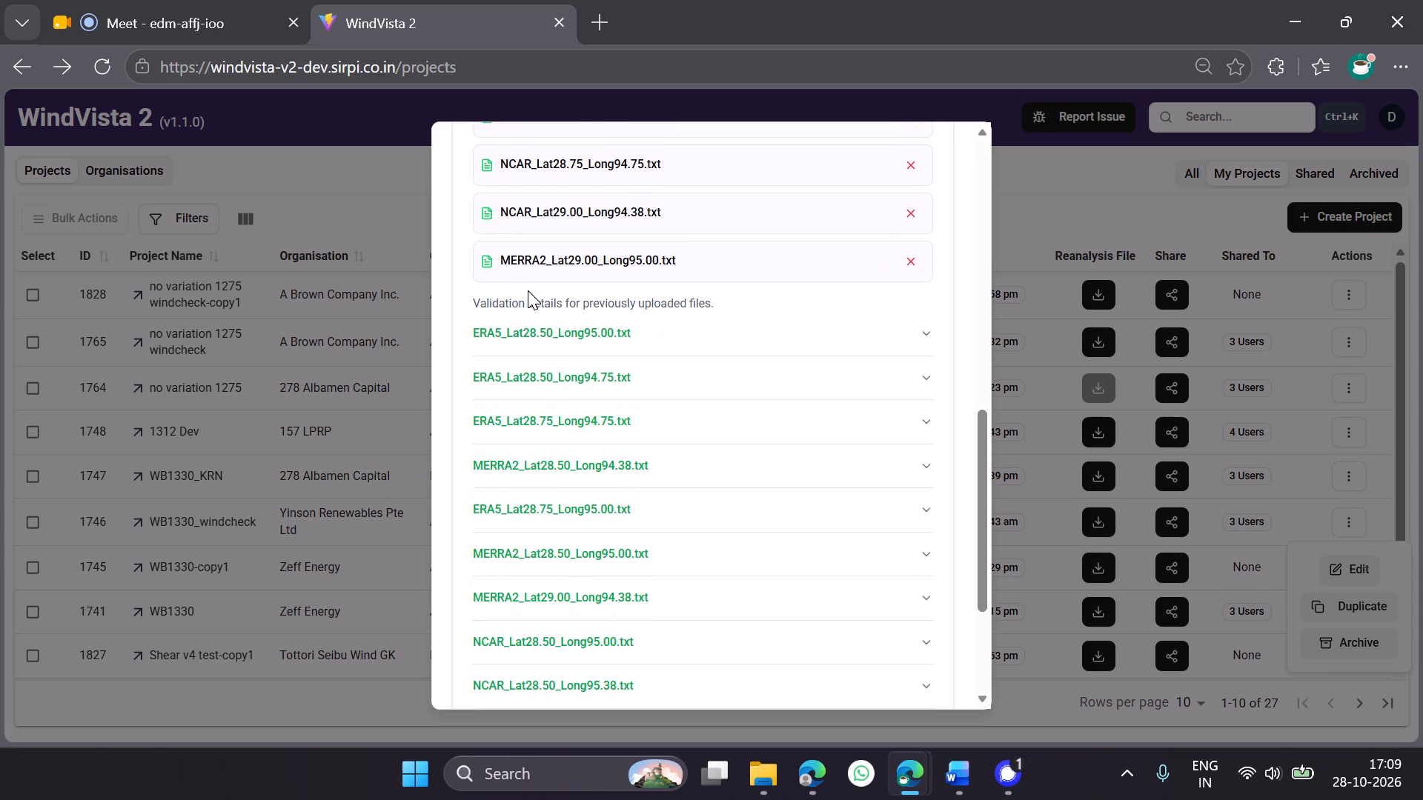
pyautogui.scroll(10, 528, 290)
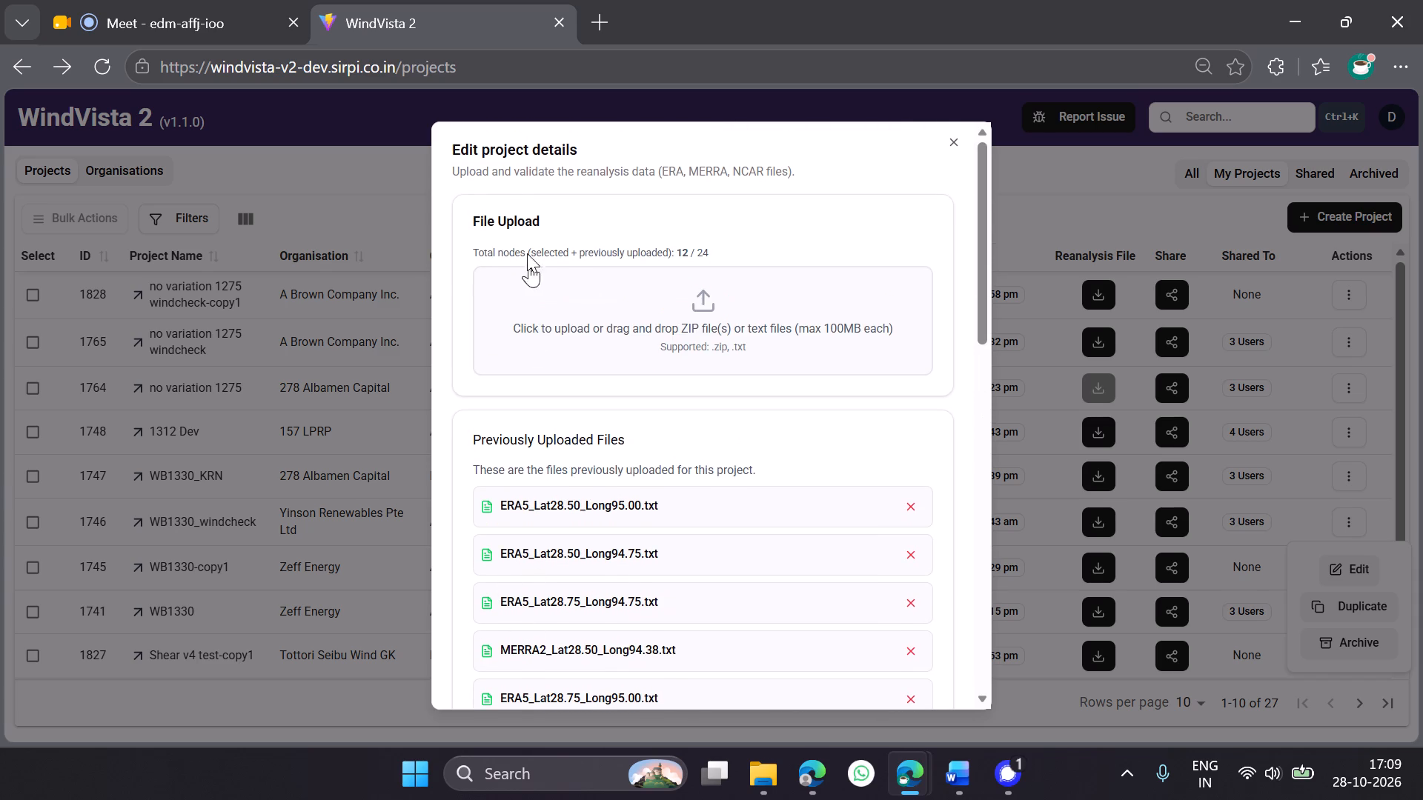
pyautogui.scroll(-12, 512, 298)
pyautogui.scroll(-6, 596, 552)
pyautogui.click(490, 664)
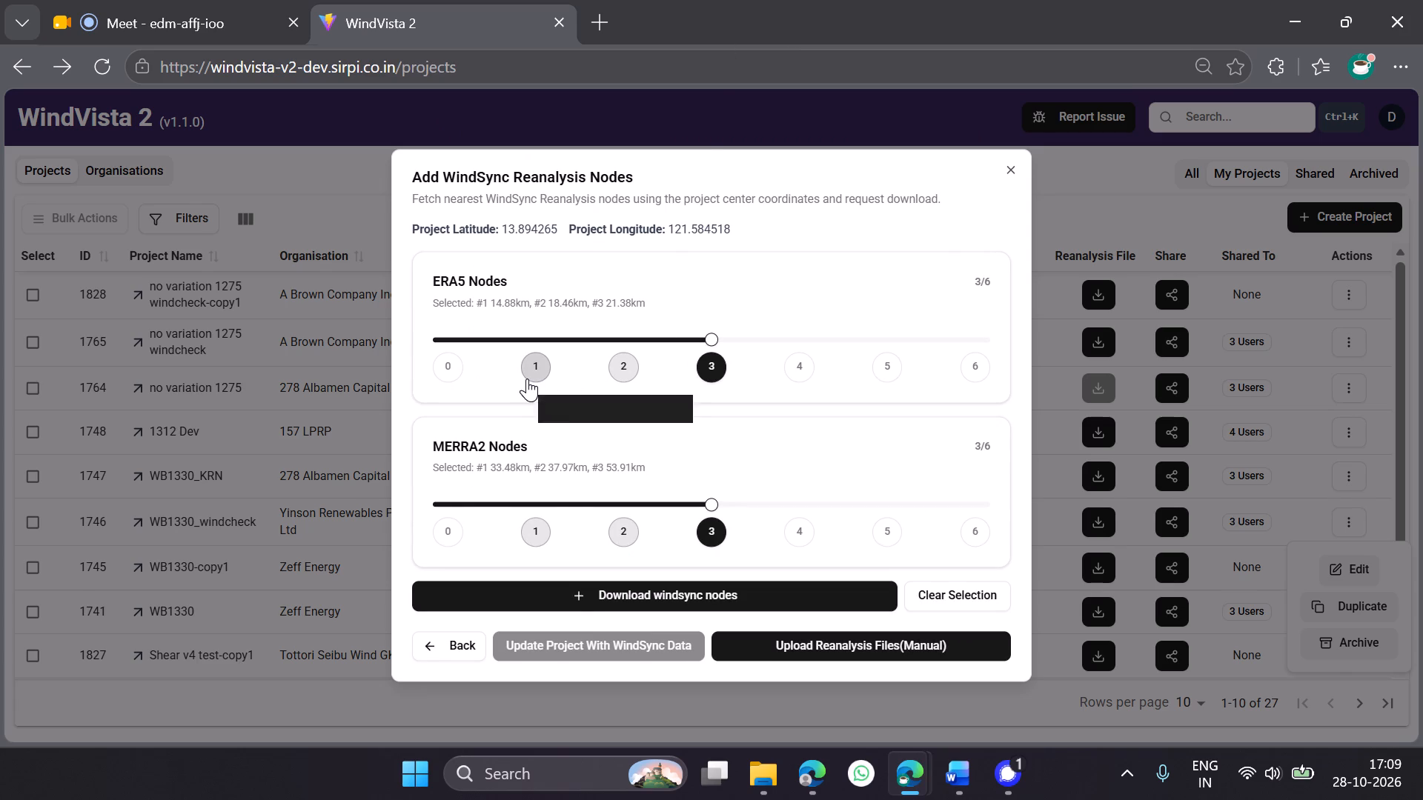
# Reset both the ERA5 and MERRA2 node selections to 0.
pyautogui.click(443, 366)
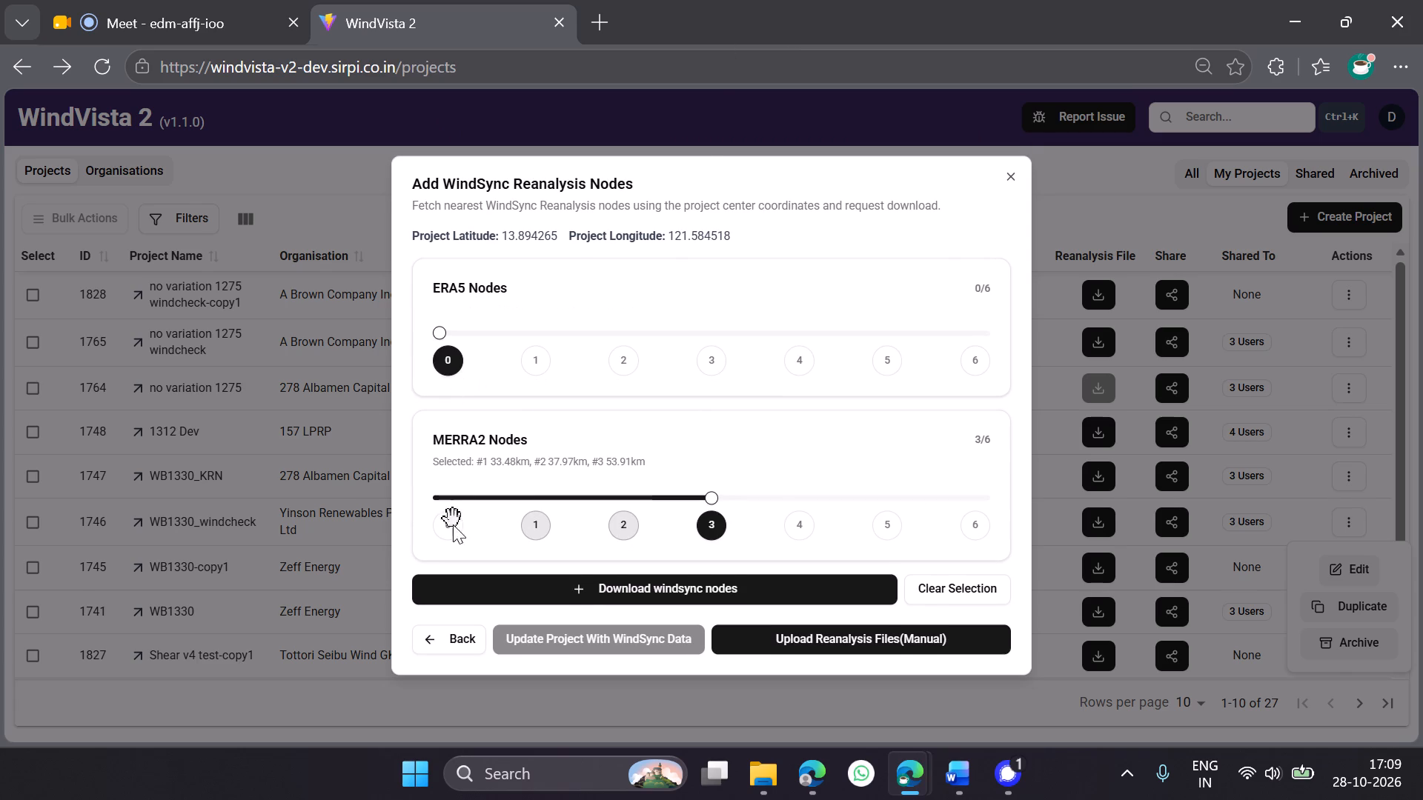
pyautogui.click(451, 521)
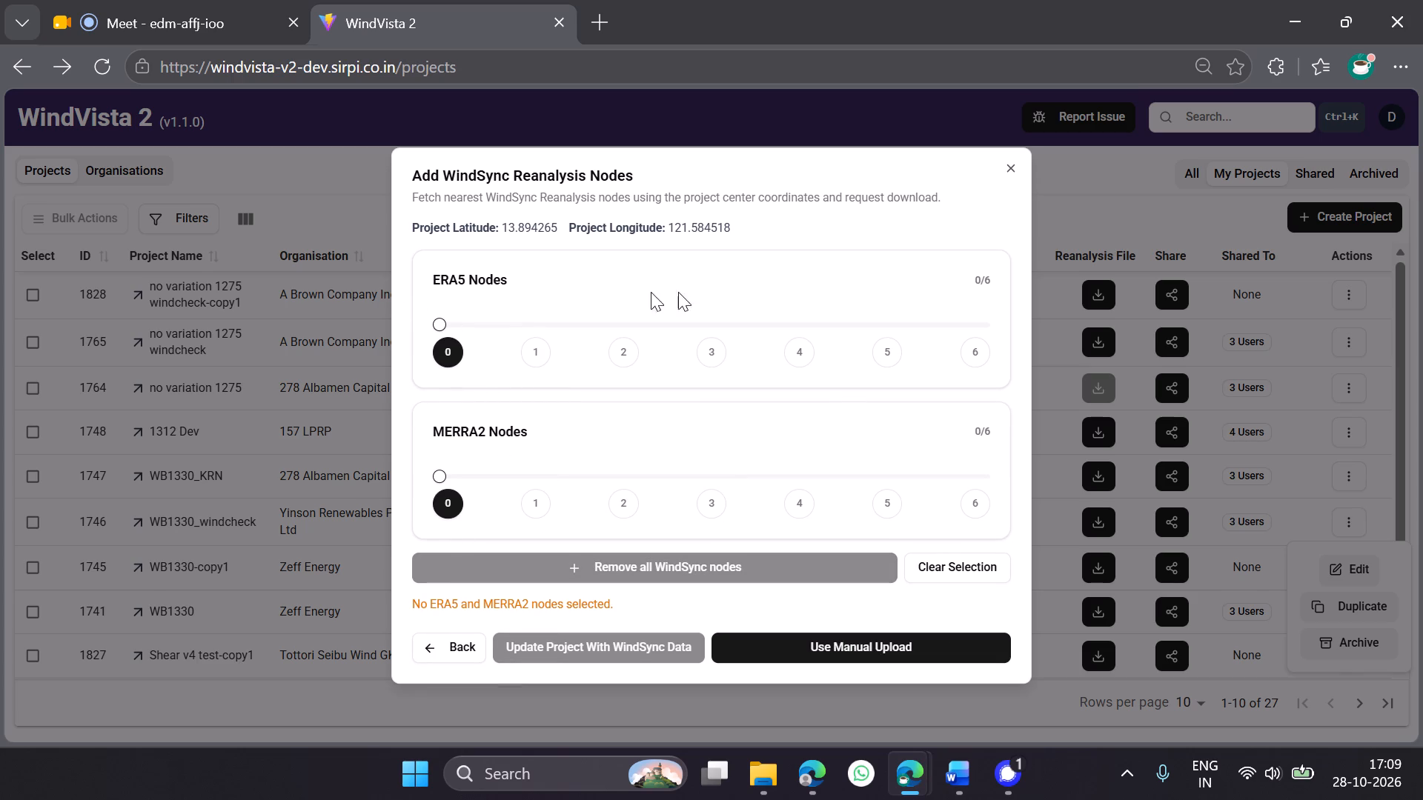
# Increase the ERA5 and MERRA2 node selections to 1 each and from there to 2 each.
pyautogui.click(536, 352)
pyautogui.click(538, 529)
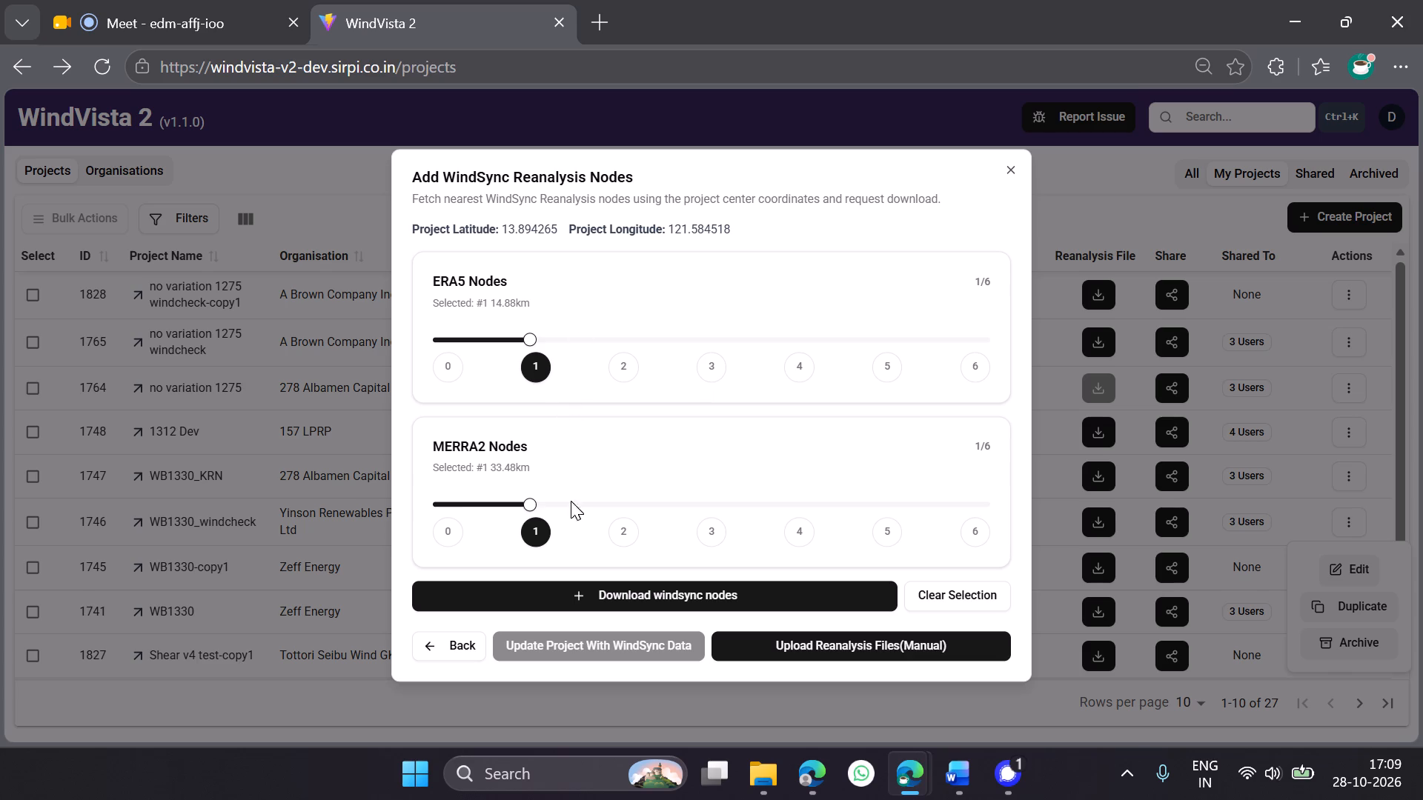
pyautogui.click(635, 356)
pyautogui.click(626, 364)
pyautogui.click(626, 539)
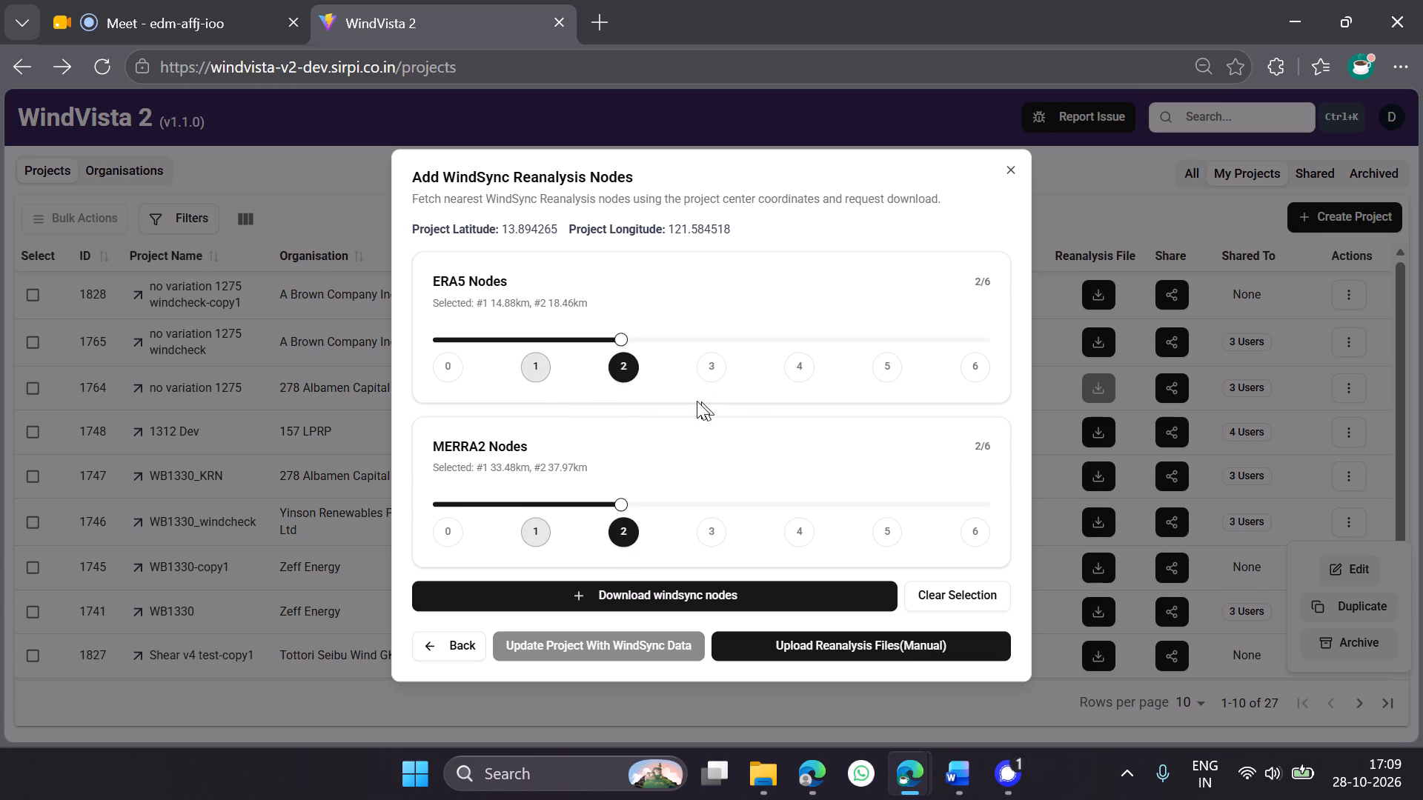
# Increase the ERA5 node selection to 5.
pyautogui.click(886, 367)
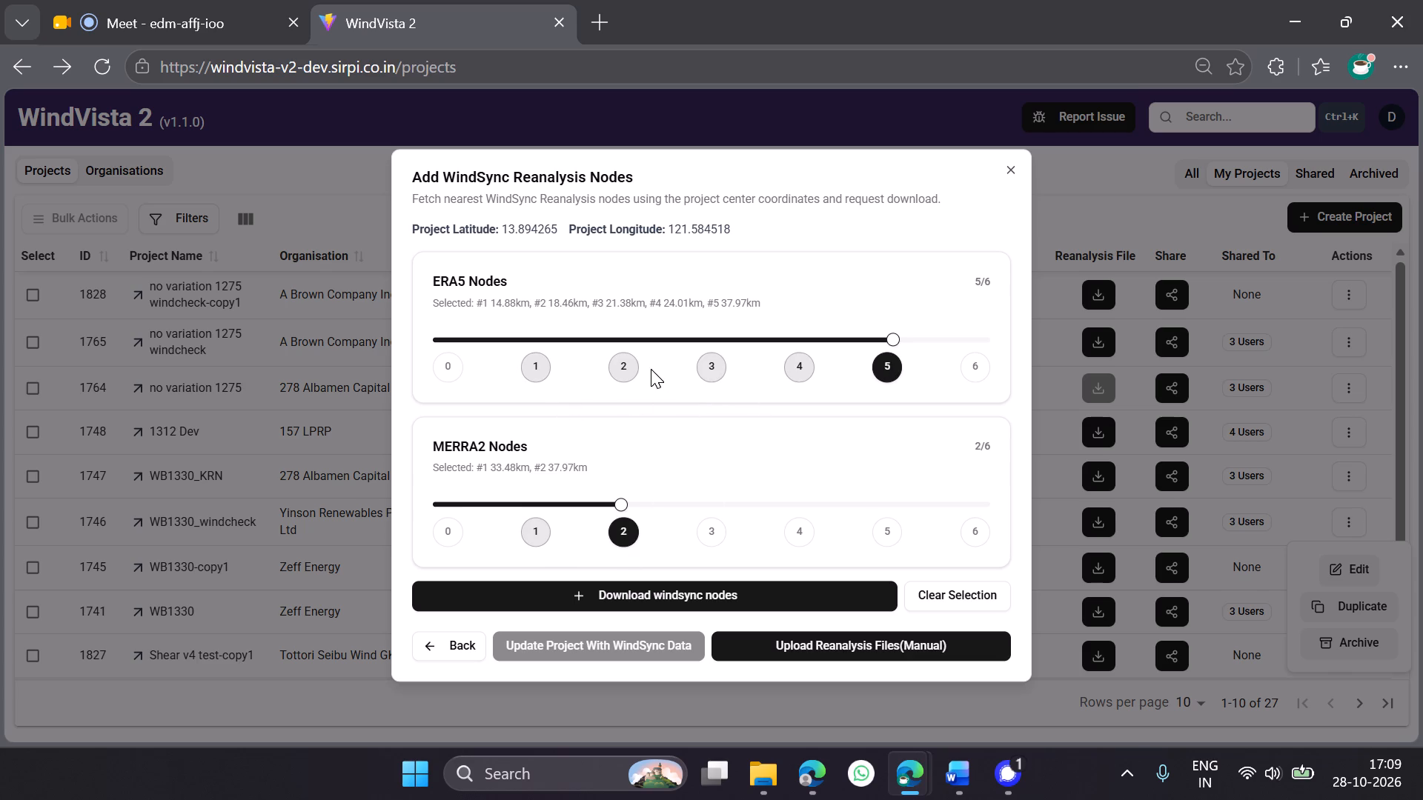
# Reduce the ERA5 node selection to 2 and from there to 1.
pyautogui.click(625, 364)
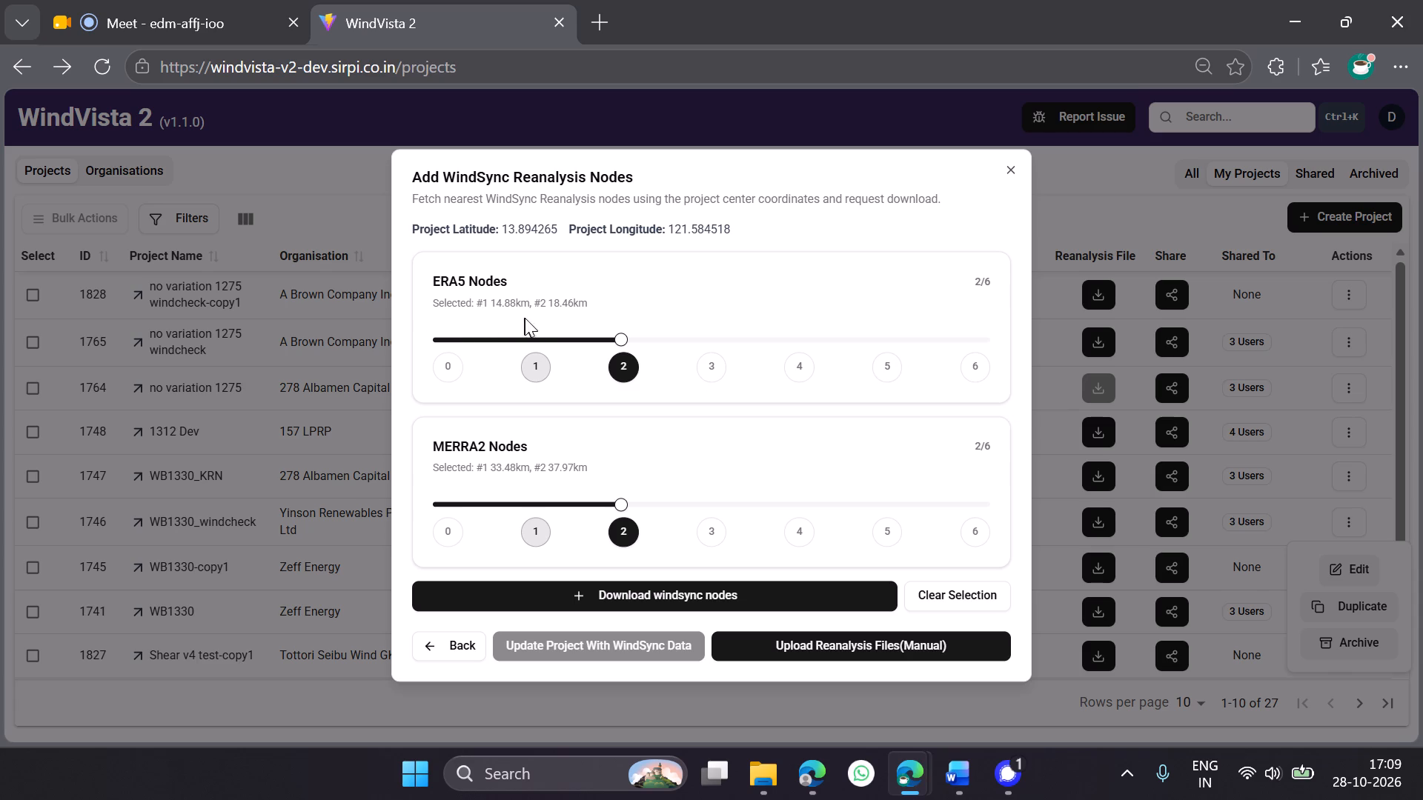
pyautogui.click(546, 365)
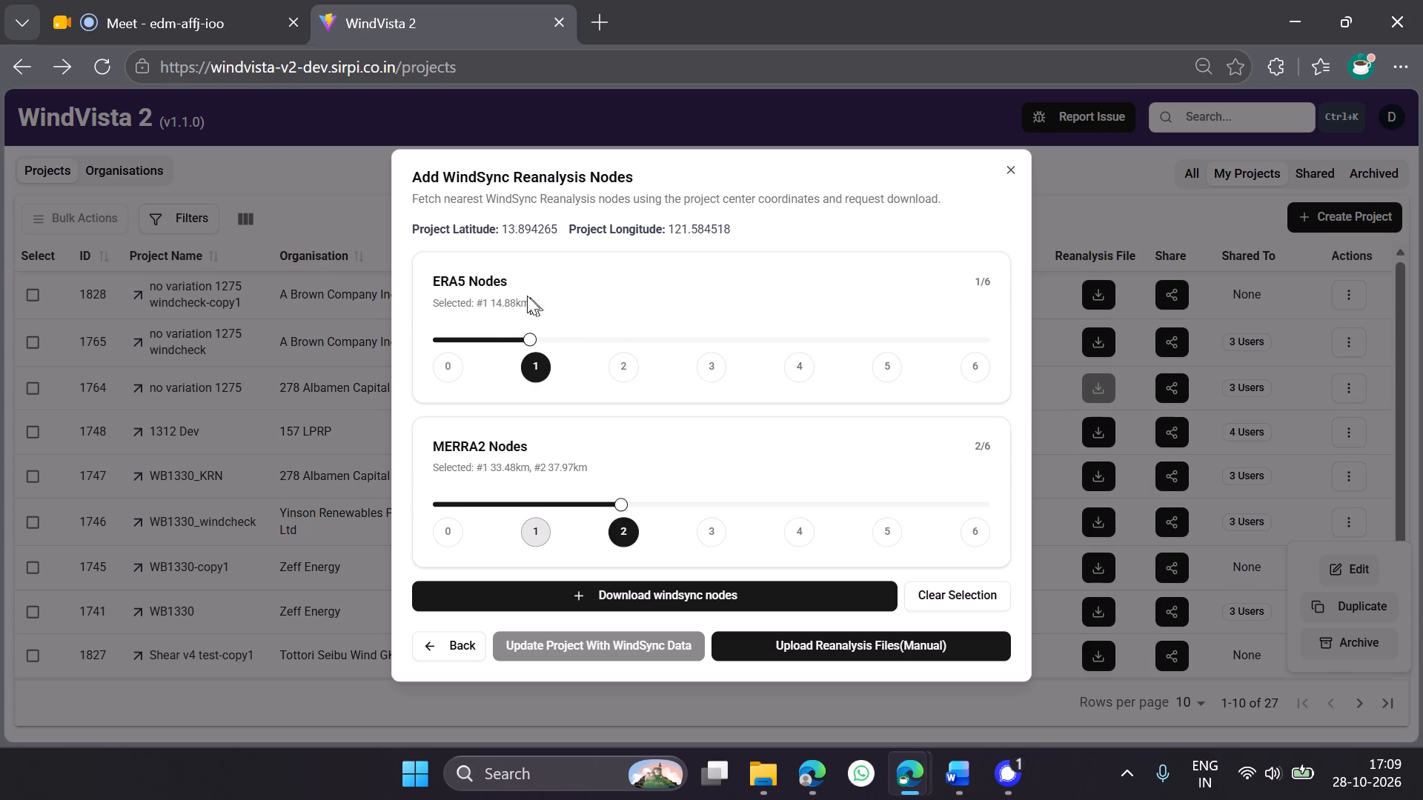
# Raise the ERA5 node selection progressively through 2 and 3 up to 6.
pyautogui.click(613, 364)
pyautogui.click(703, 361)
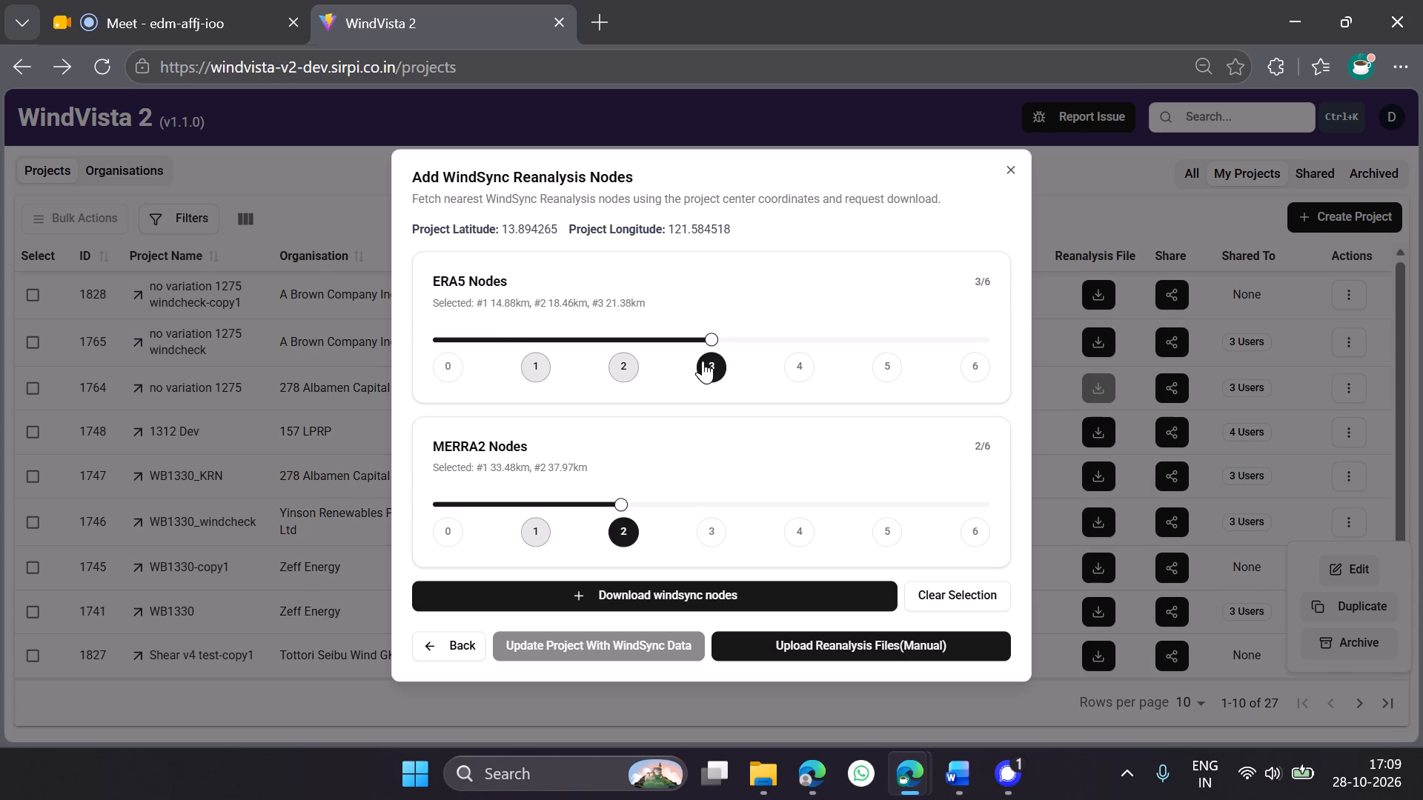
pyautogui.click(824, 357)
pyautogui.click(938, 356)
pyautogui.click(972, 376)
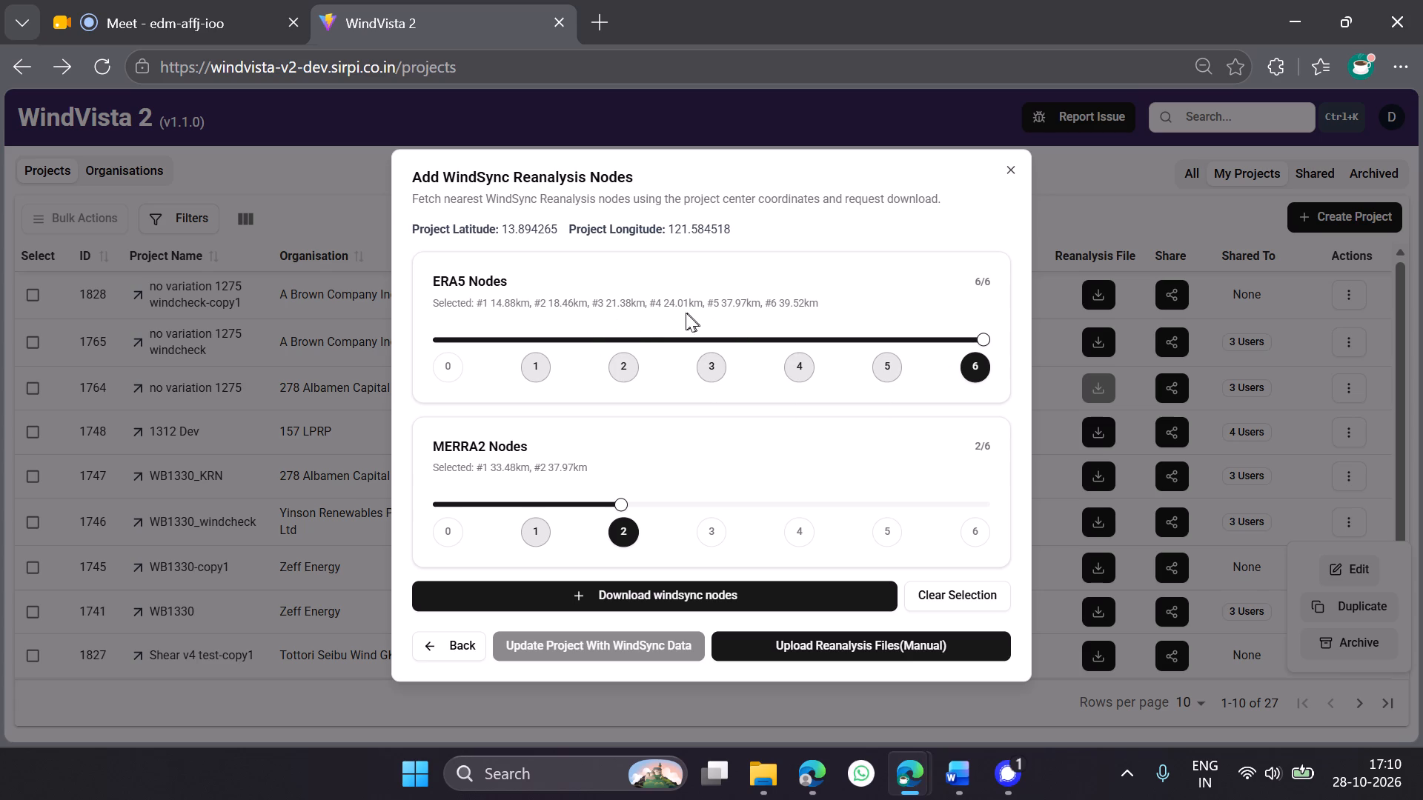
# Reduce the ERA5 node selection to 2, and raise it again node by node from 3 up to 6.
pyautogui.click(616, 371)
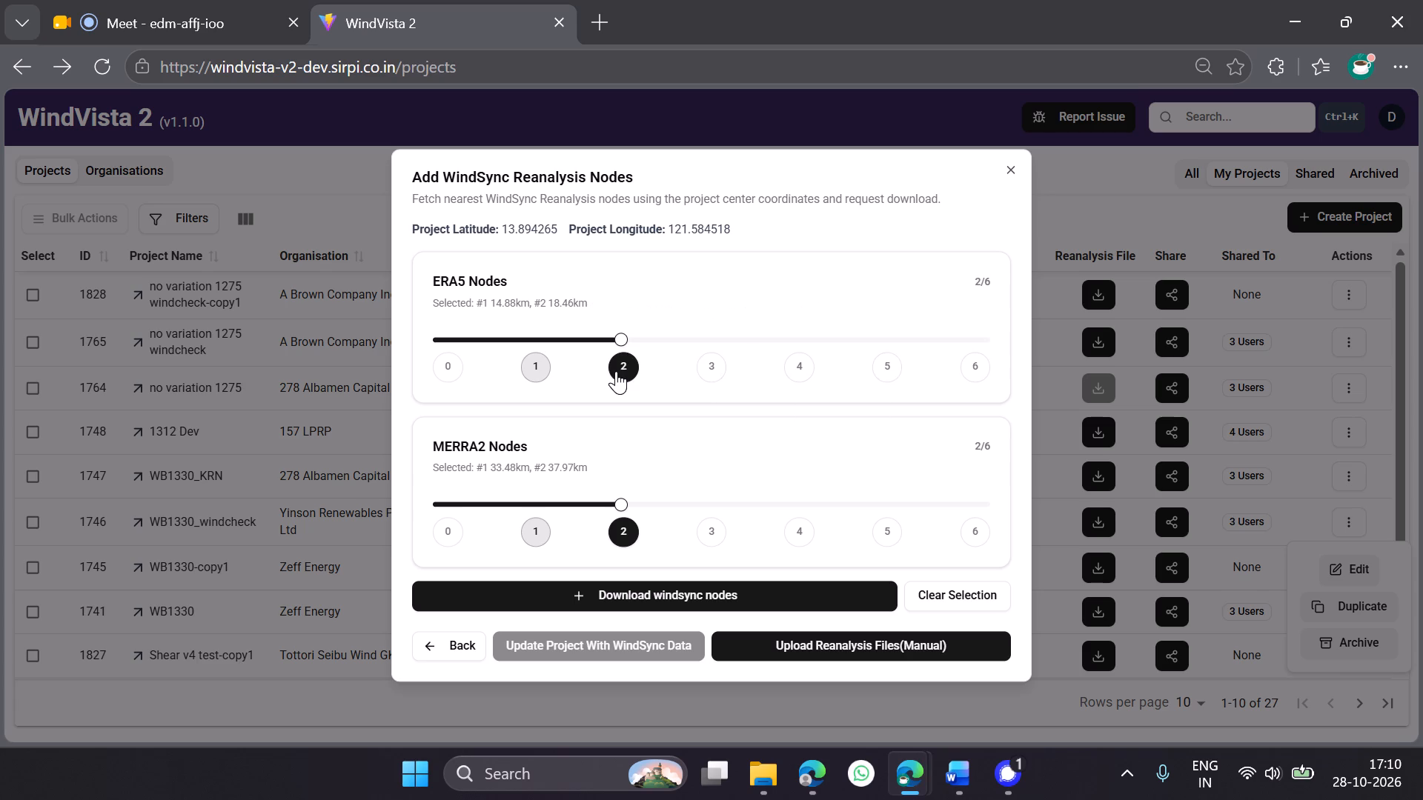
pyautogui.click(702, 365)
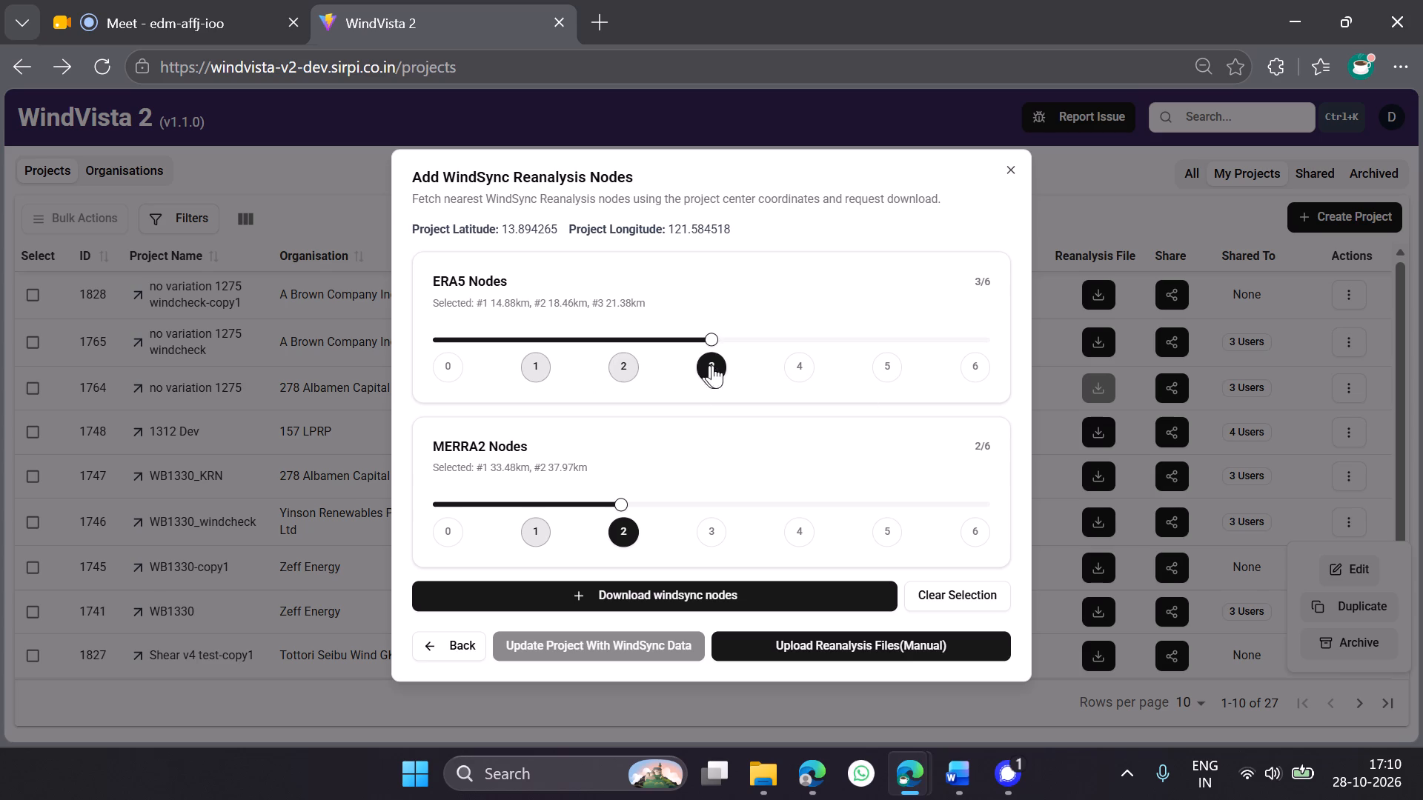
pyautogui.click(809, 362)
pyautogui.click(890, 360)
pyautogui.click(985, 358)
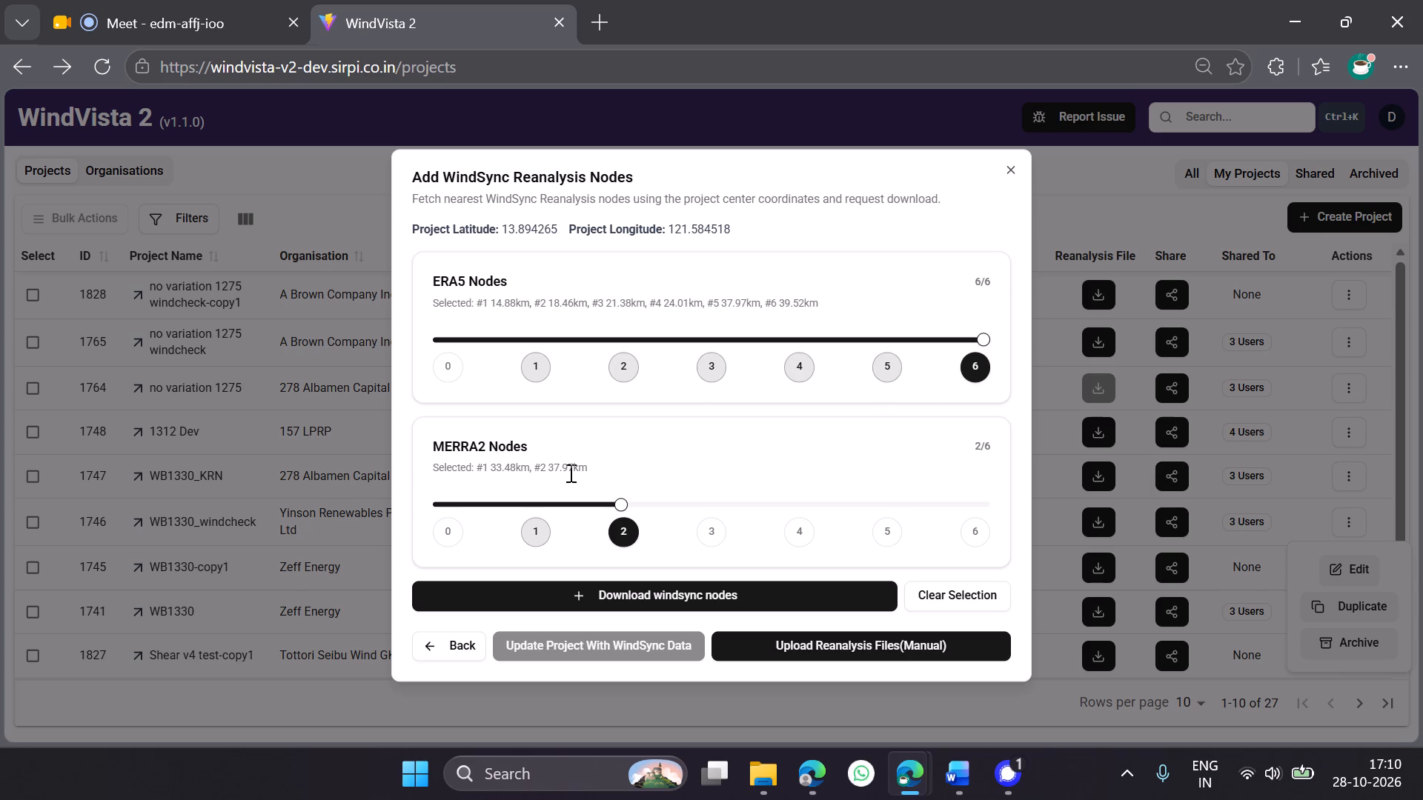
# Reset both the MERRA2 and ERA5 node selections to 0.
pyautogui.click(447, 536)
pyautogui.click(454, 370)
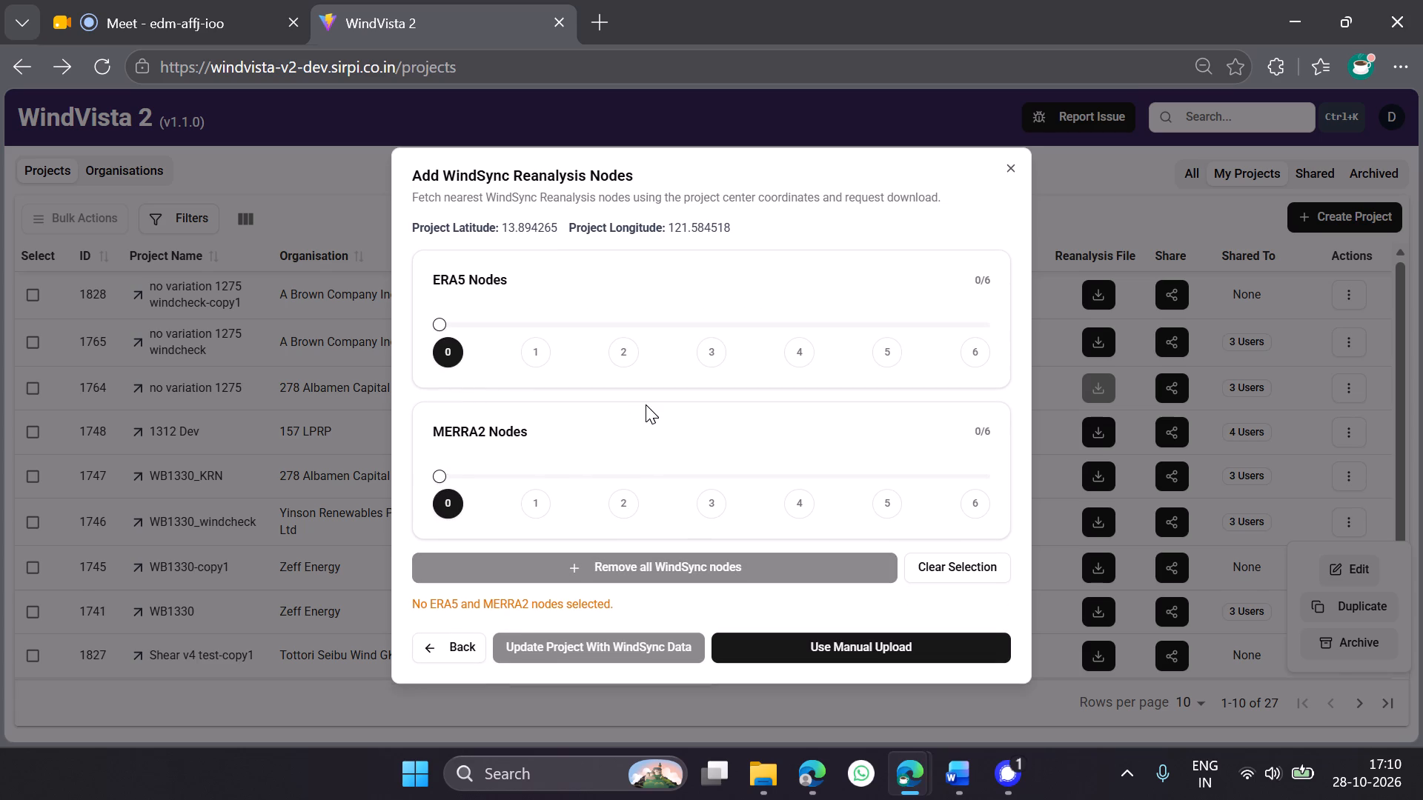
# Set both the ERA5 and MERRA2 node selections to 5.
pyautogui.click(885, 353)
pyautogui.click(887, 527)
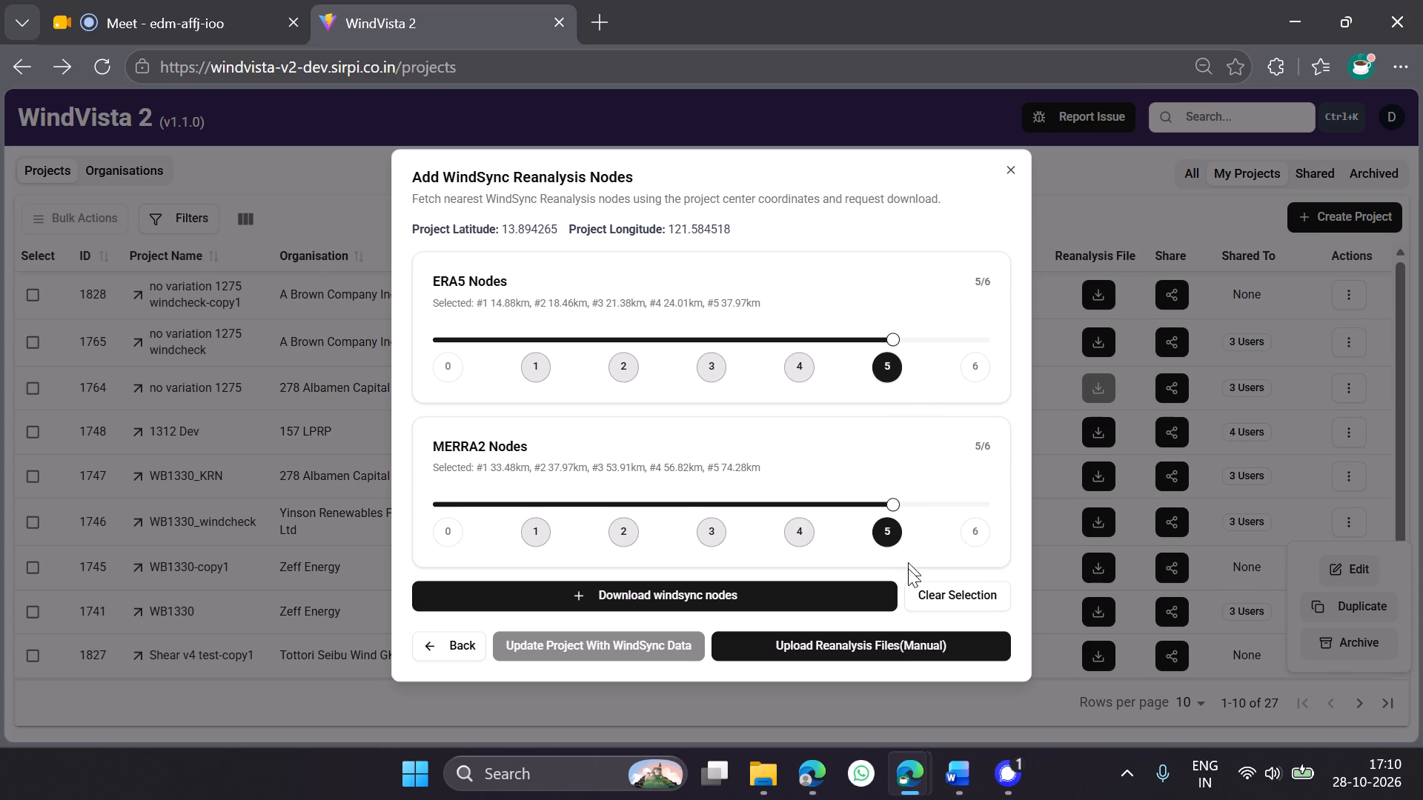
# Clear the MERRA2 and ERA5 node selections back to 0 each.
pyautogui.click(454, 525)
pyautogui.click(448, 350)
pyautogui.click(448, 376)
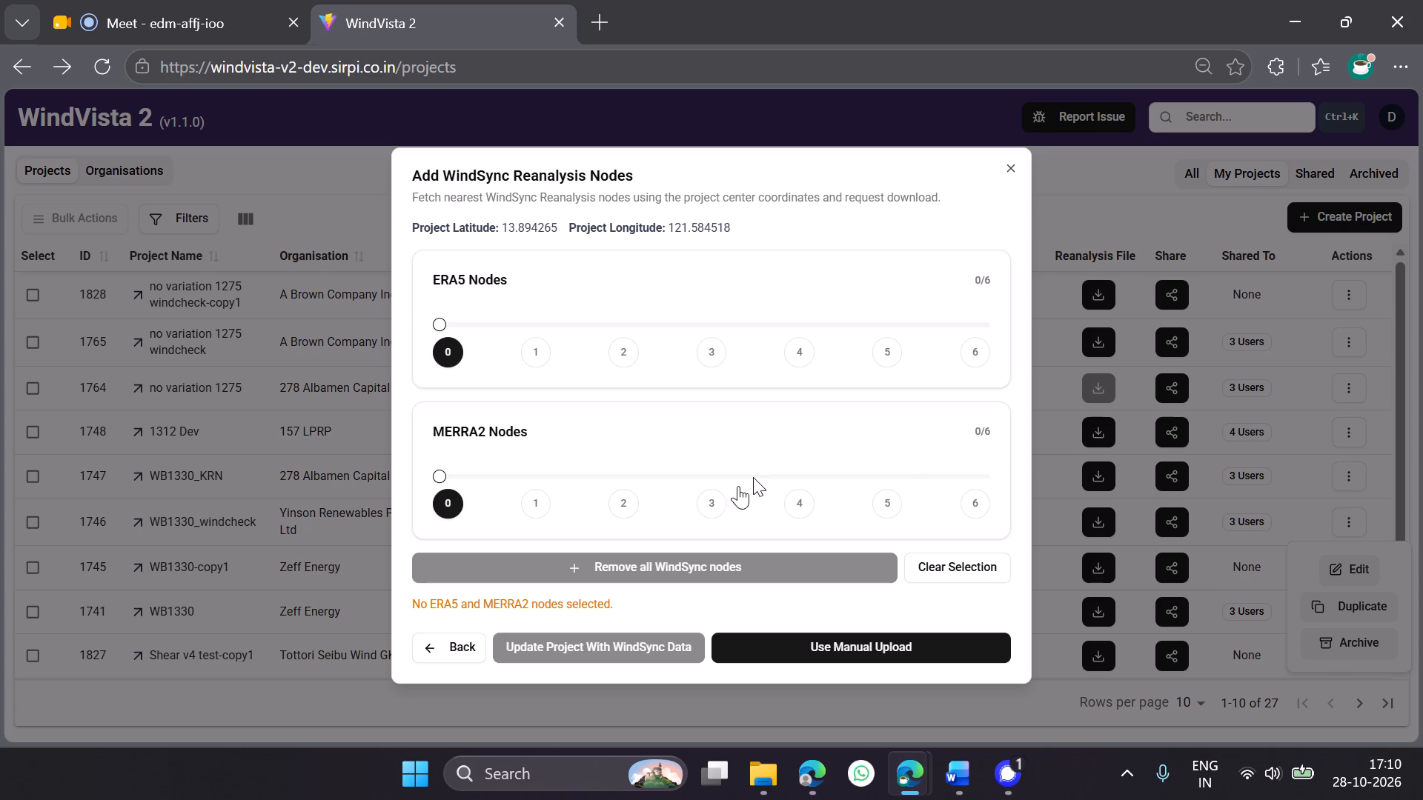
# Set the ERA5 node selection to 1.
pyautogui.click(537, 337)
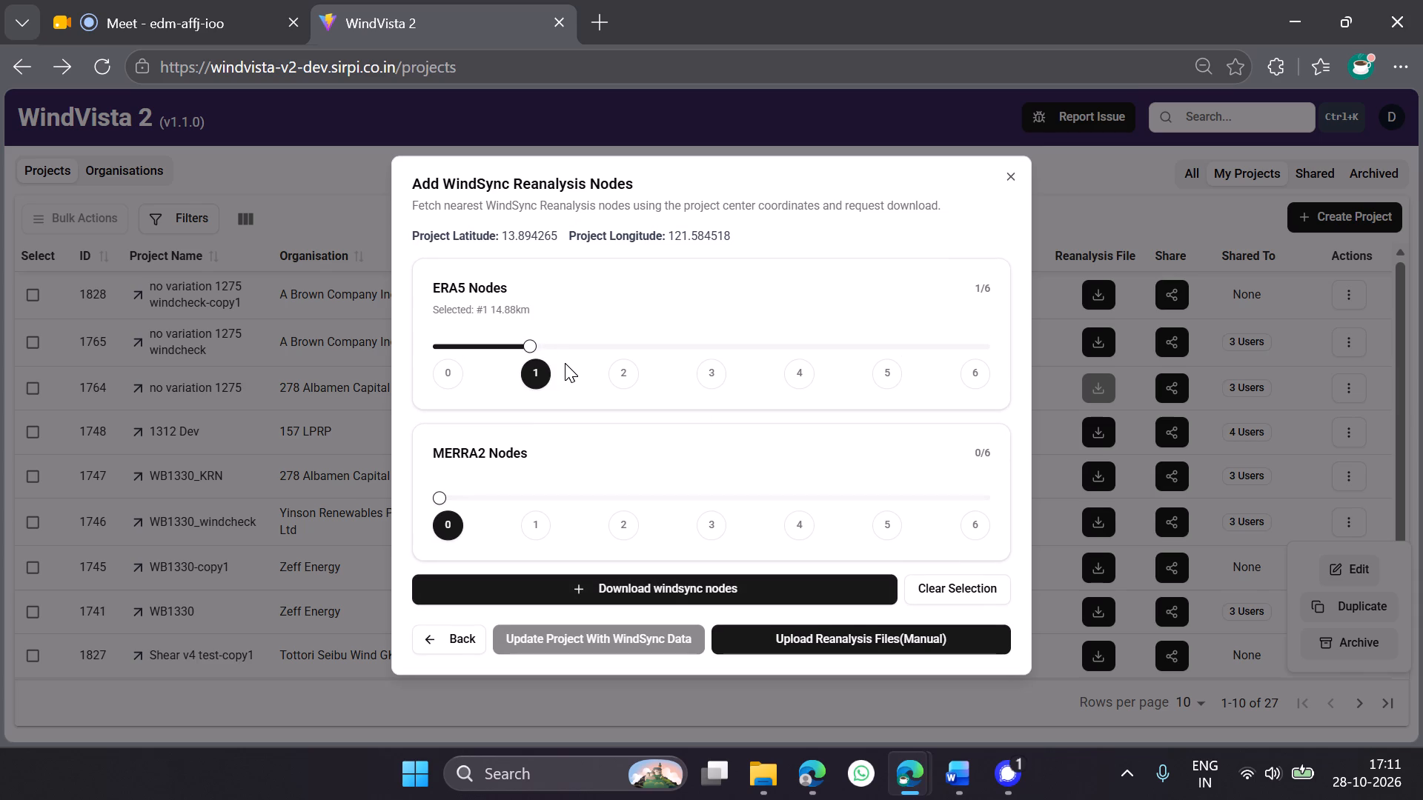
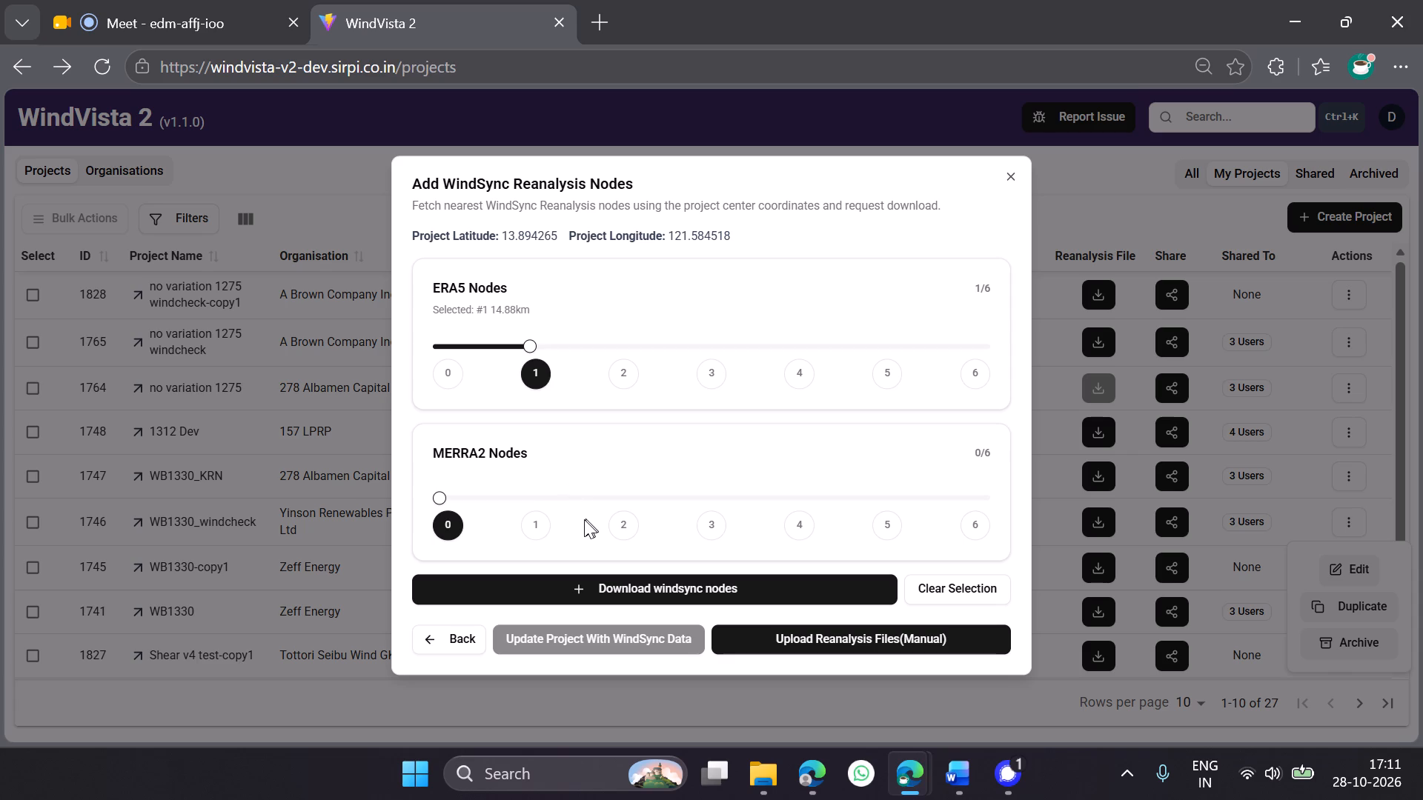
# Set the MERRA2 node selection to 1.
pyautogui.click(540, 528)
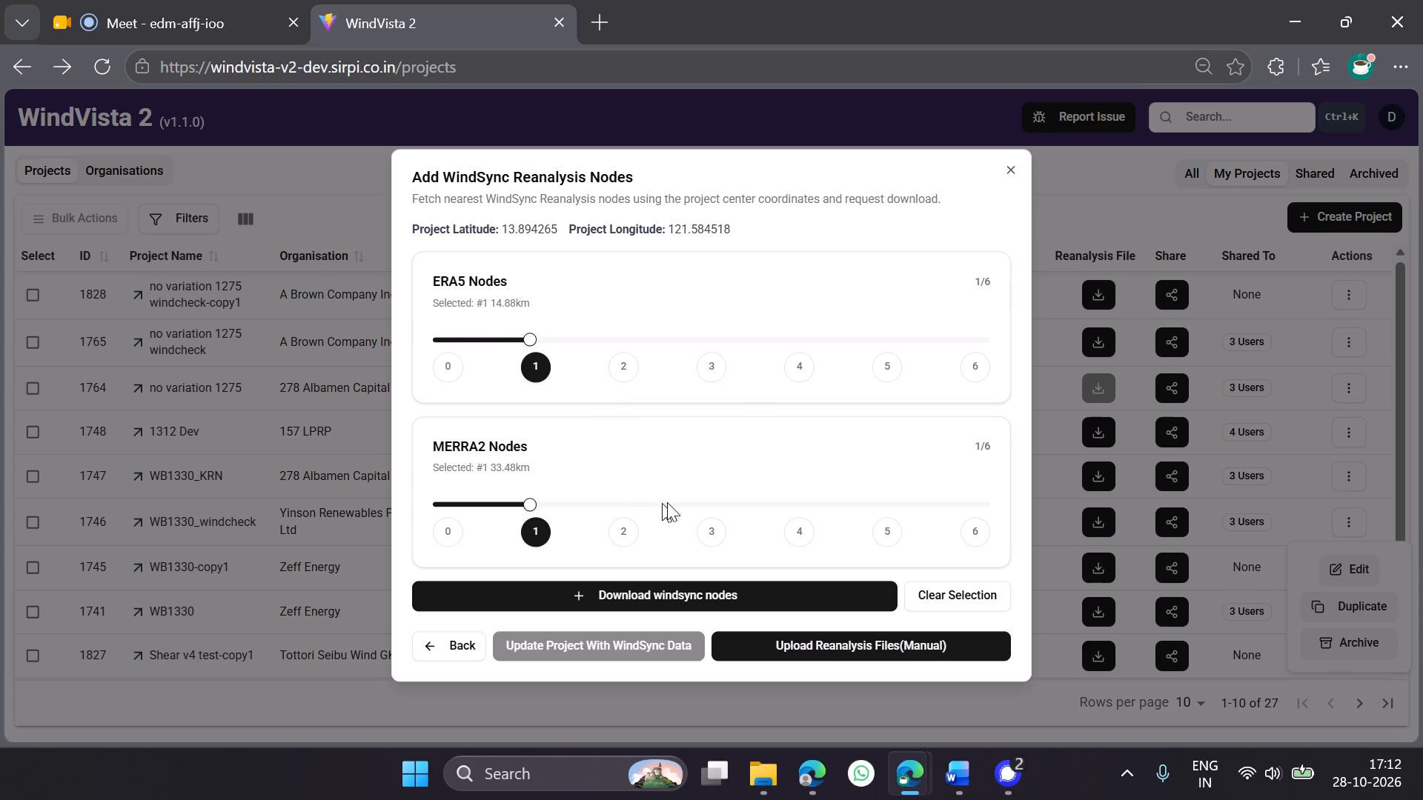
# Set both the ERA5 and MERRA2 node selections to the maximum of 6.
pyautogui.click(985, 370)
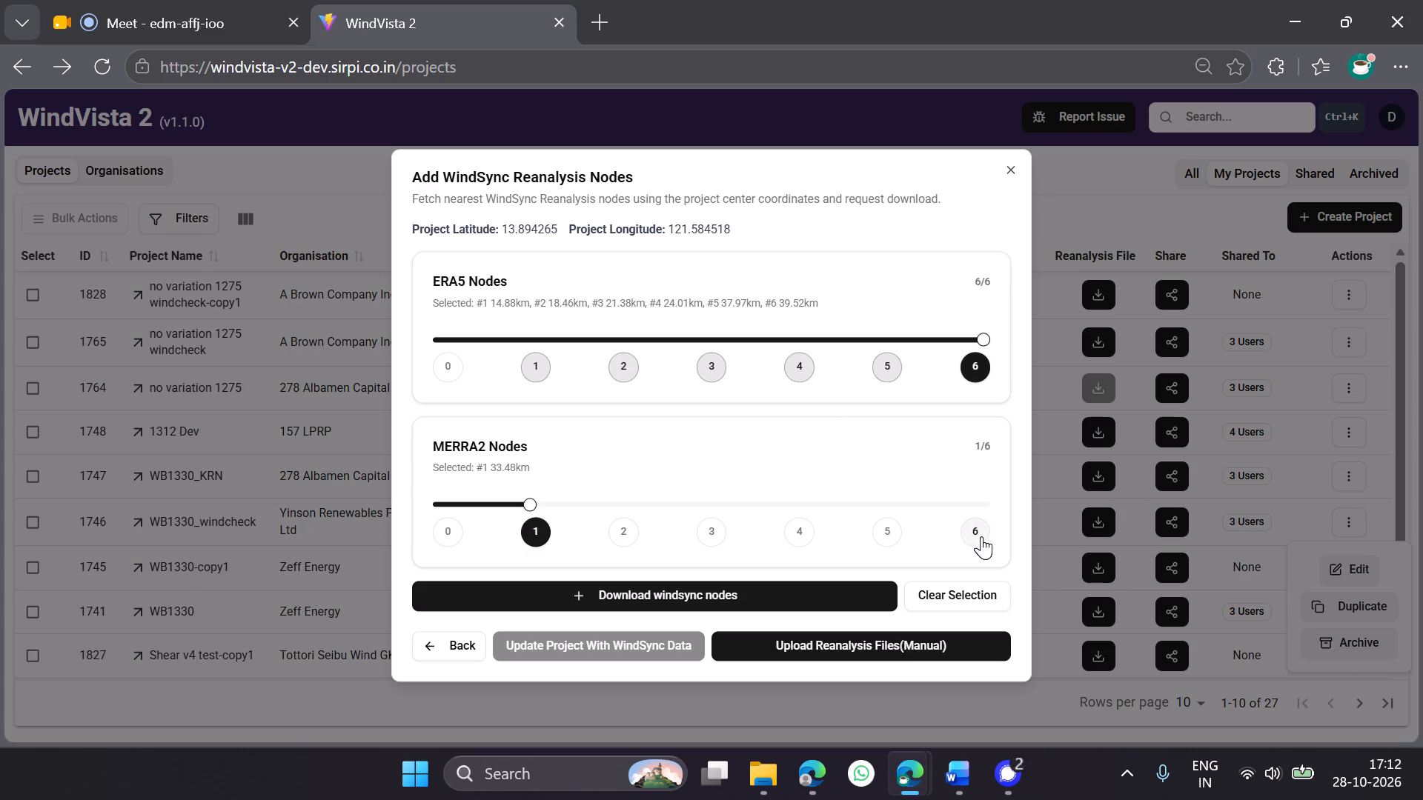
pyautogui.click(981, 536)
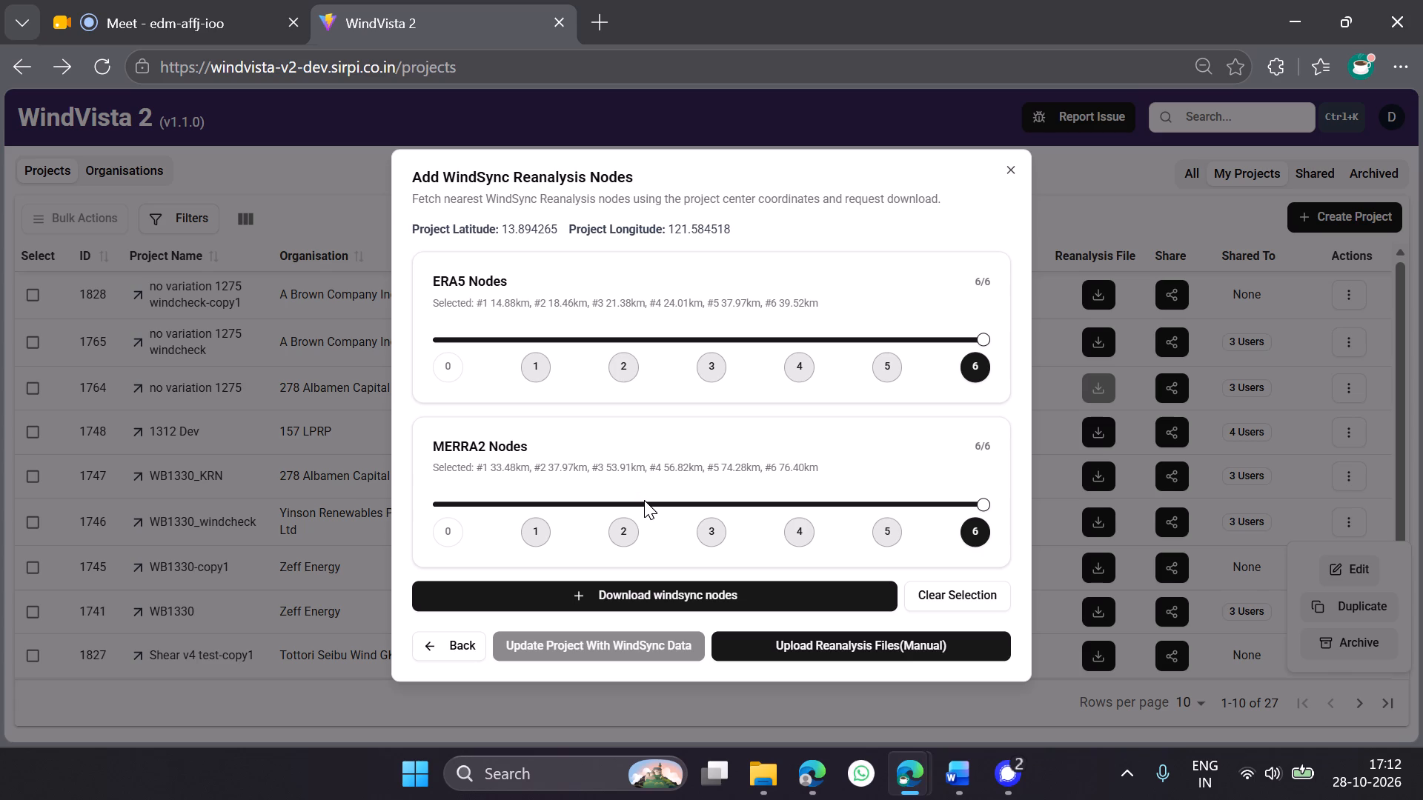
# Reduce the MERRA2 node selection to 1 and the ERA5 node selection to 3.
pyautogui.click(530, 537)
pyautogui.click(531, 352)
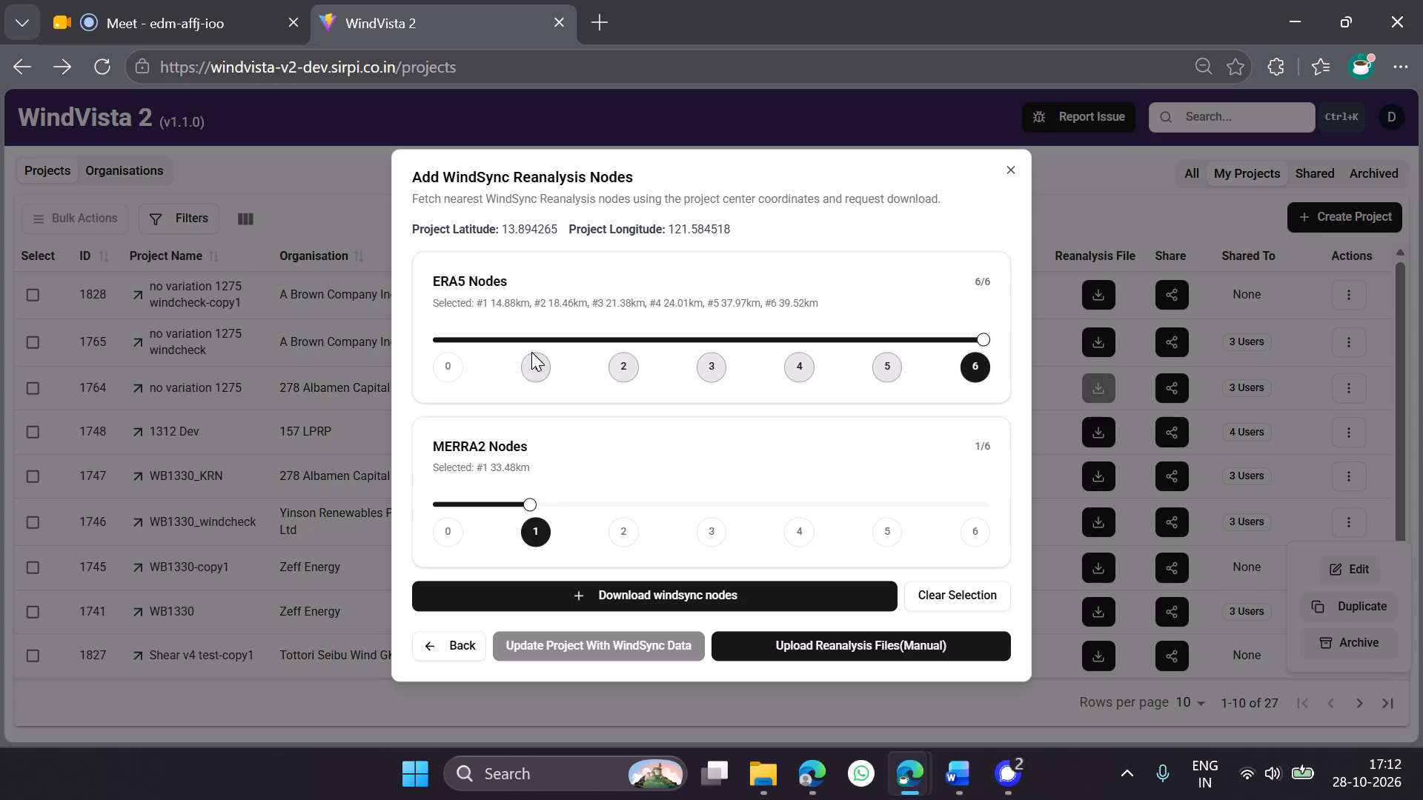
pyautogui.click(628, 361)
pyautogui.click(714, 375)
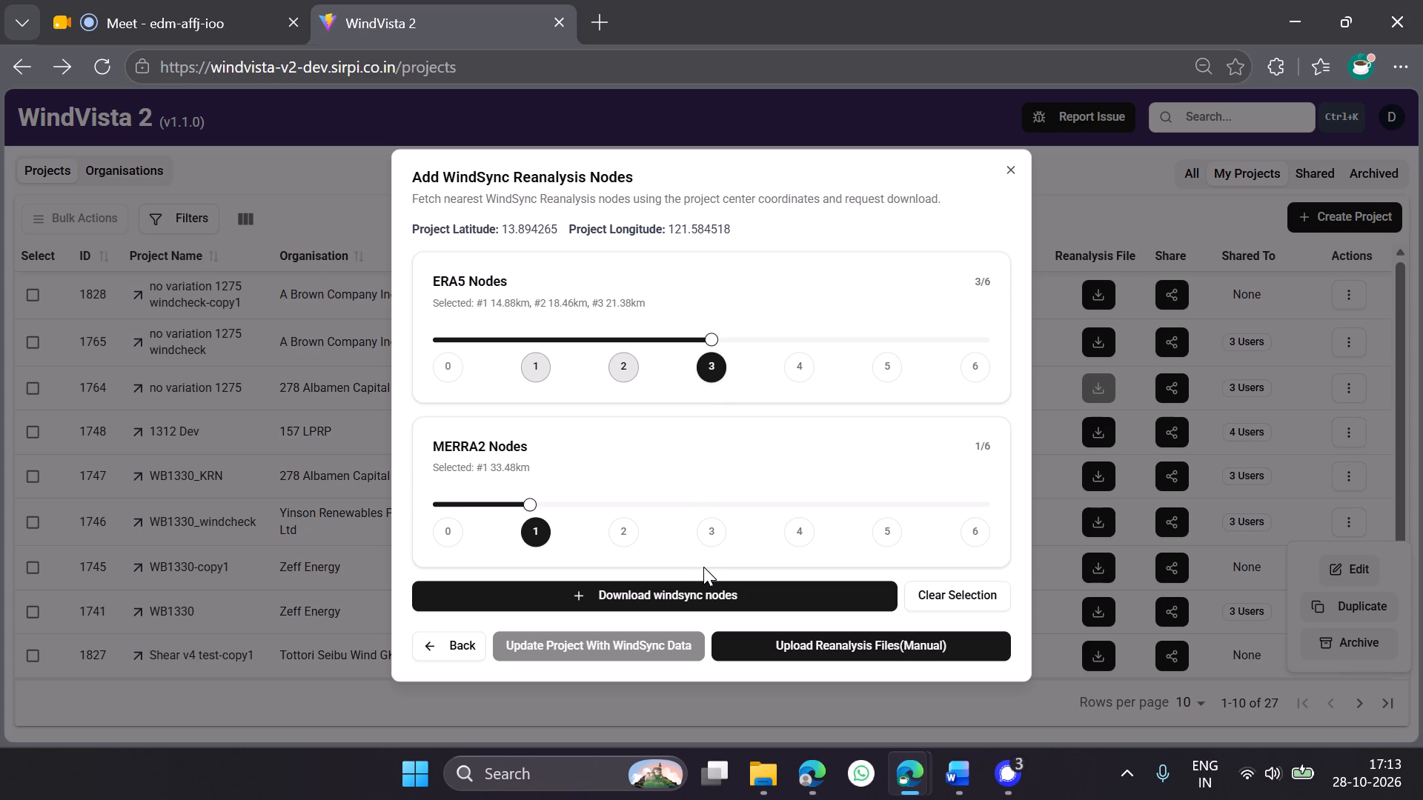
# Review the project's manually uploaded ERA5, MERRA2 and NCAR reanalysis files, and close the project editor without saving.
pyautogui.click(820, 657)
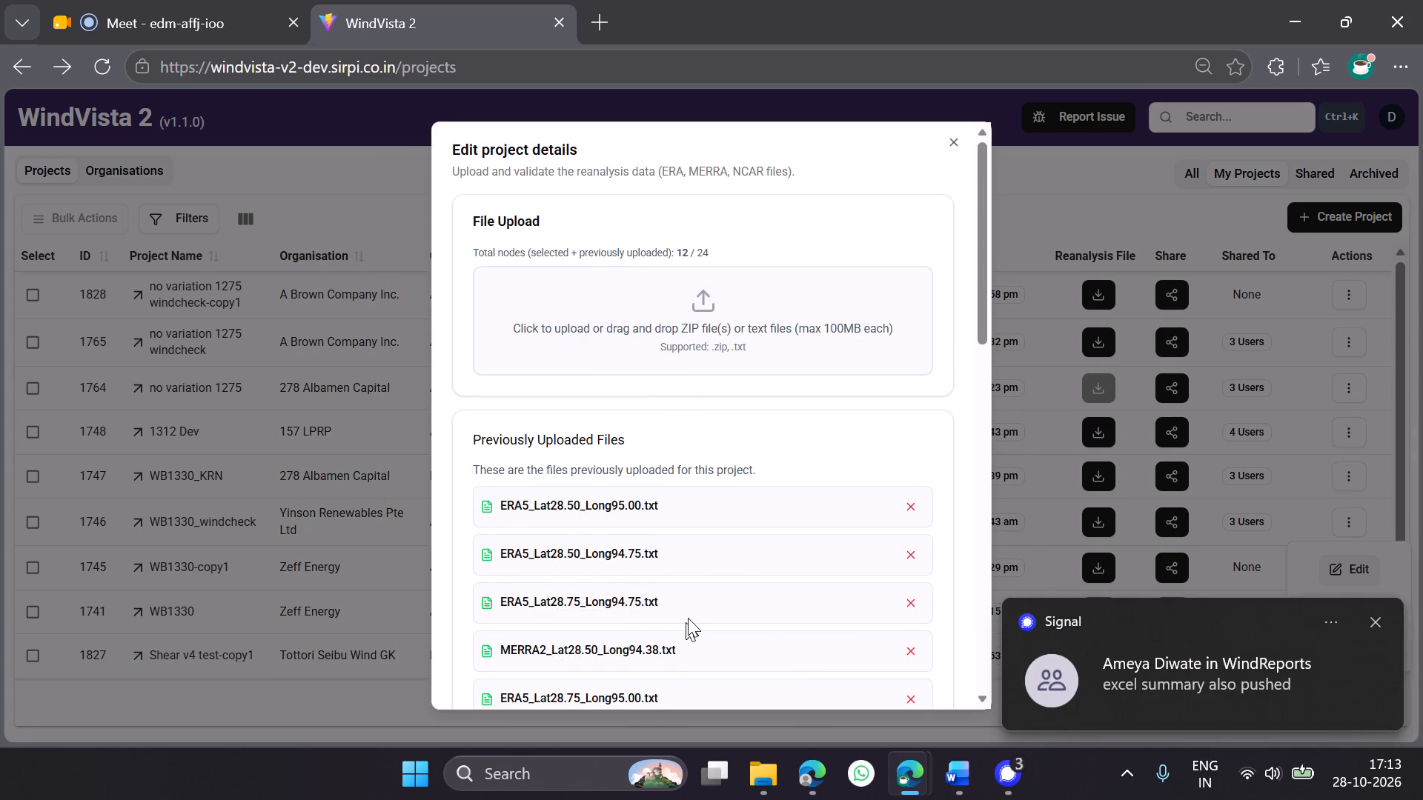
pyautogui.scroll(-7, 688, 618)
pyautogui.scroll(-7, 631, 453)
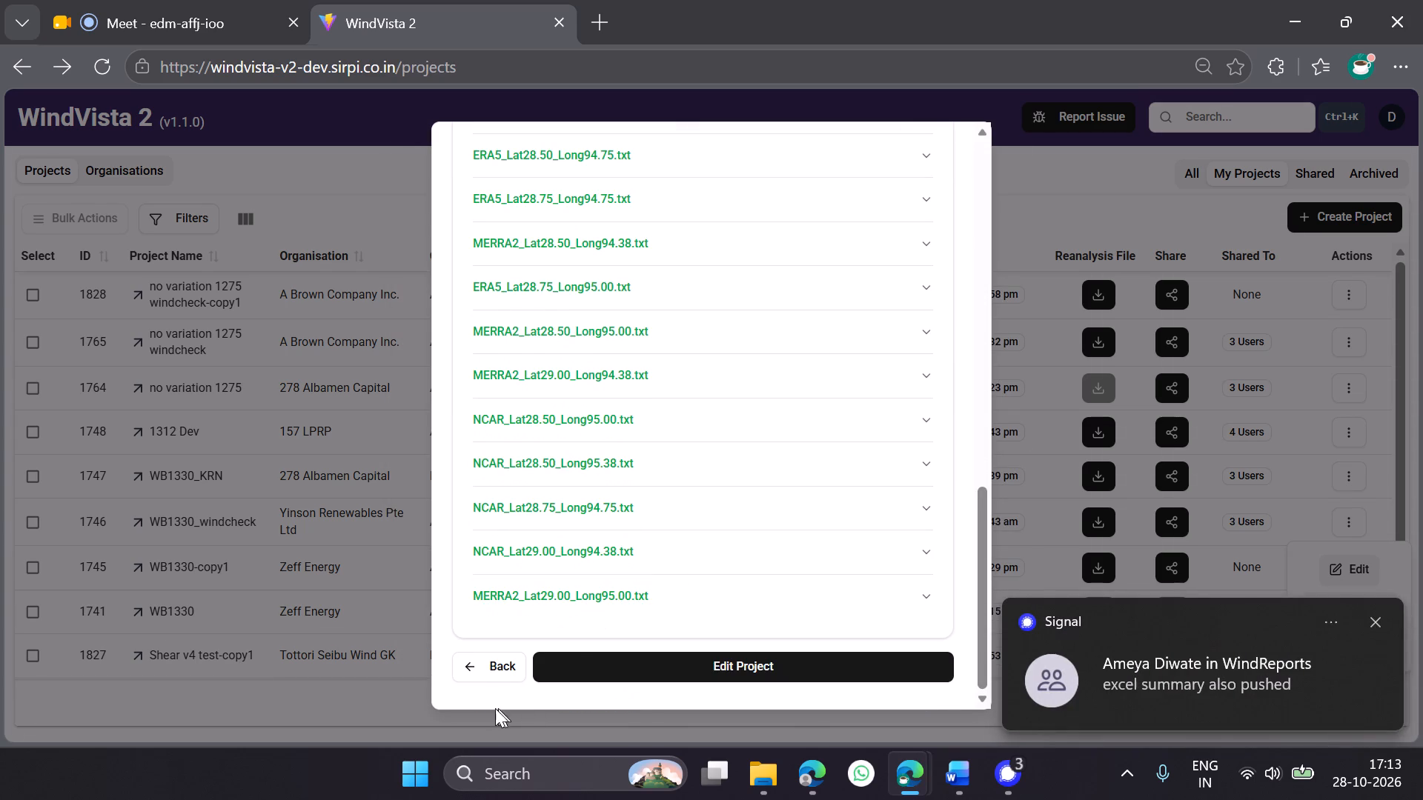
pyautogui.click(492, 660)
pyautogui.click(431, 635)
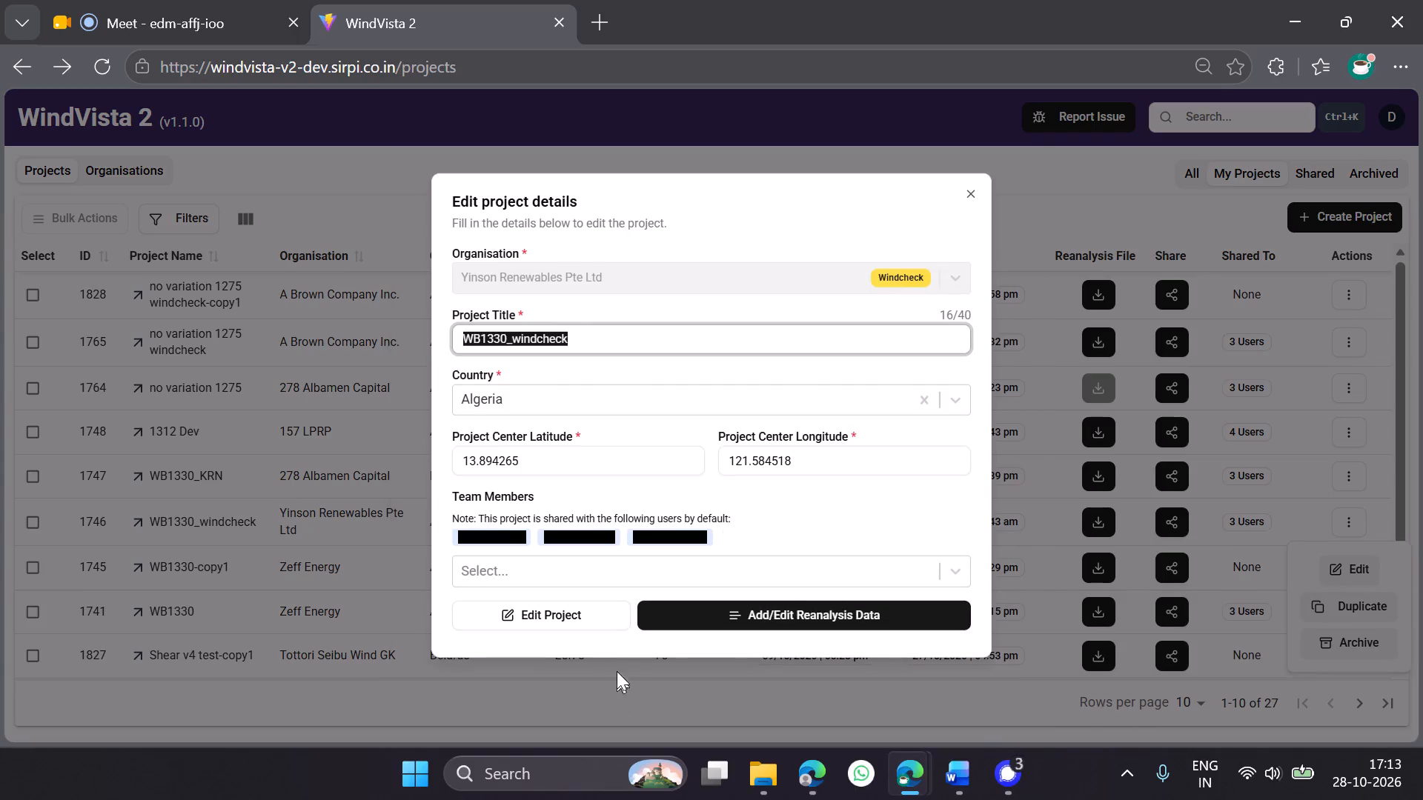
pyautogui.click(960, 196)
pyautogui.click(970, 195)
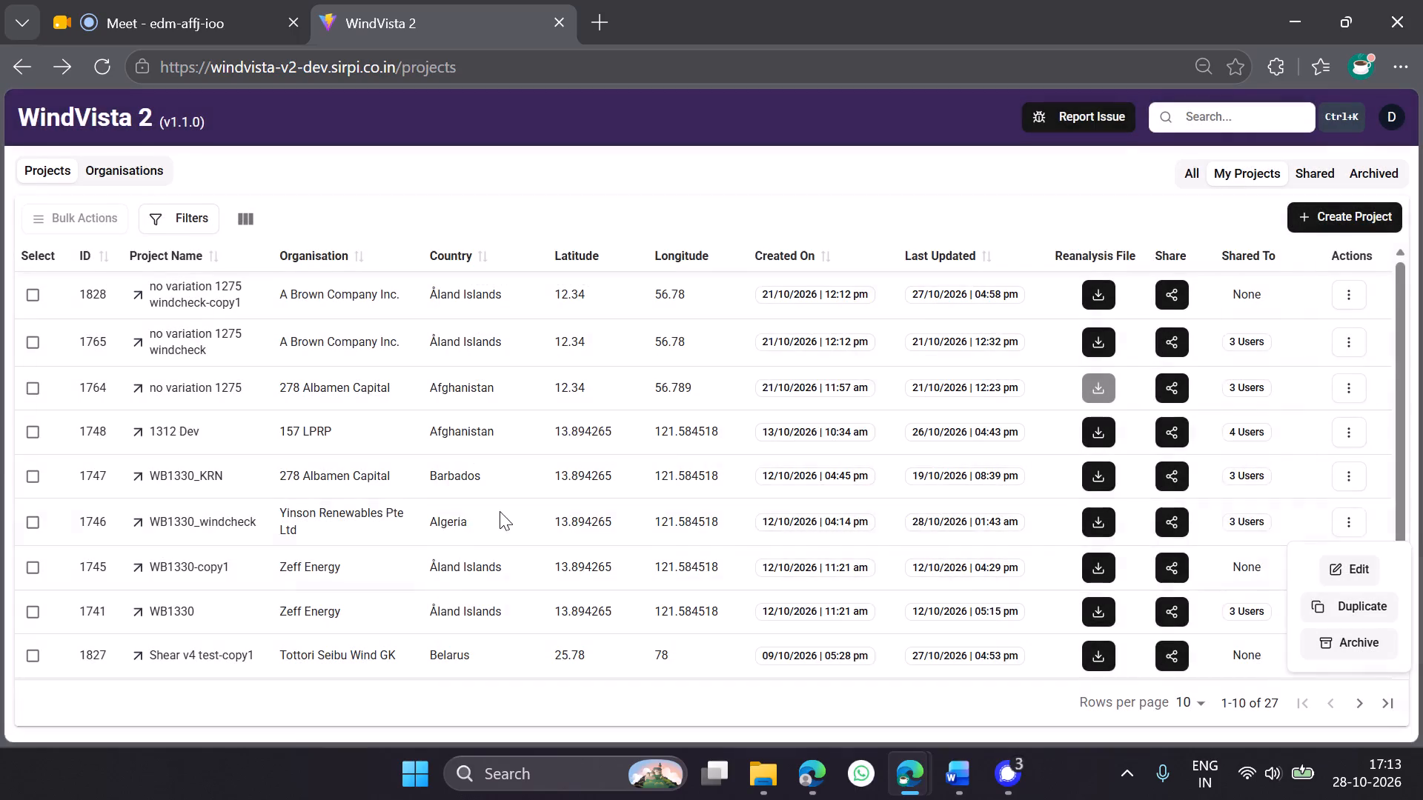
# Open the WB1330_windcheck project's list of analyses.
pyautogui.click(180, 533)
pyautogui.click(227, 510)
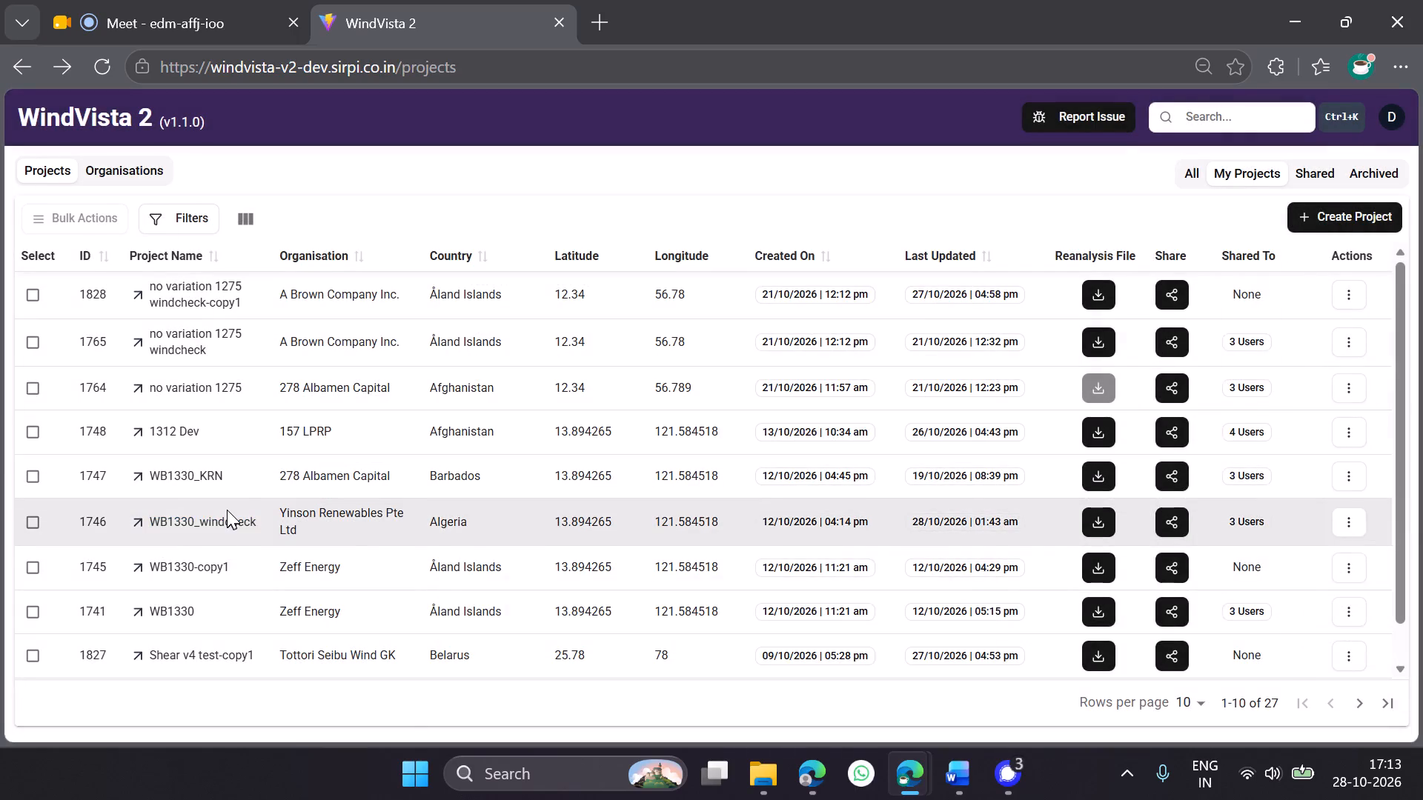
pyautogui.click(225, 525)
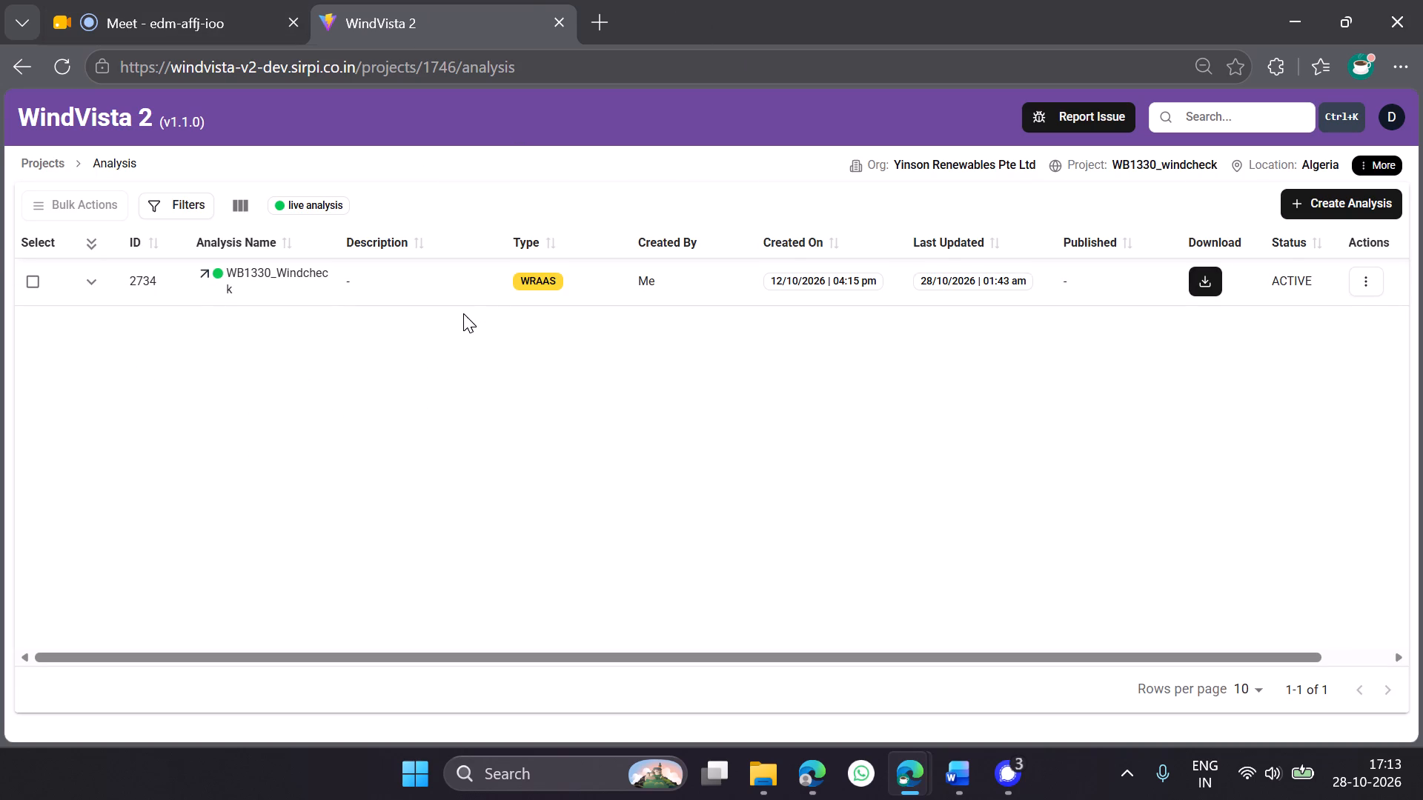
# Start a new analysis named sudo1 in the project and show the available analysis types.
pyautogui.click(1351, 207)
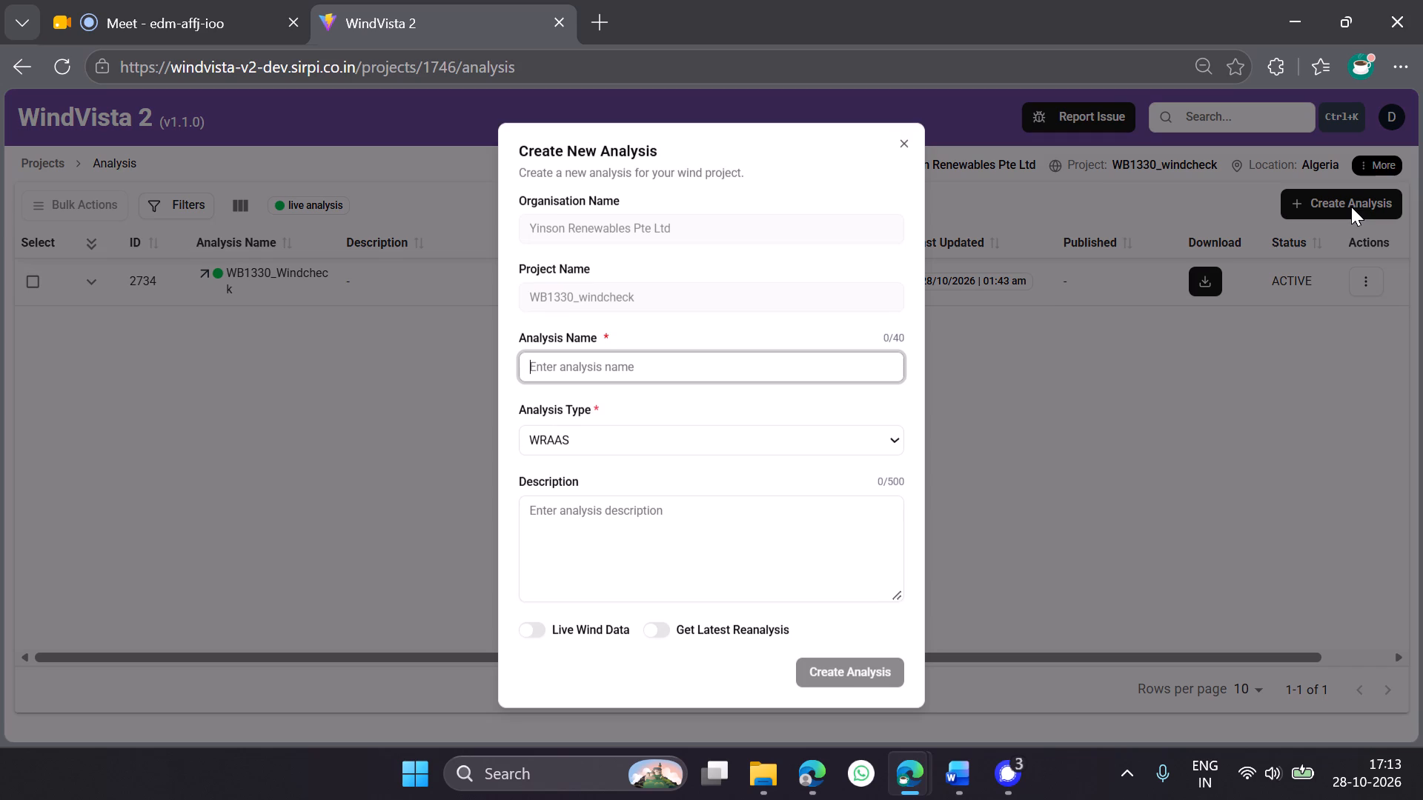
pyautogui.click(623, 359)
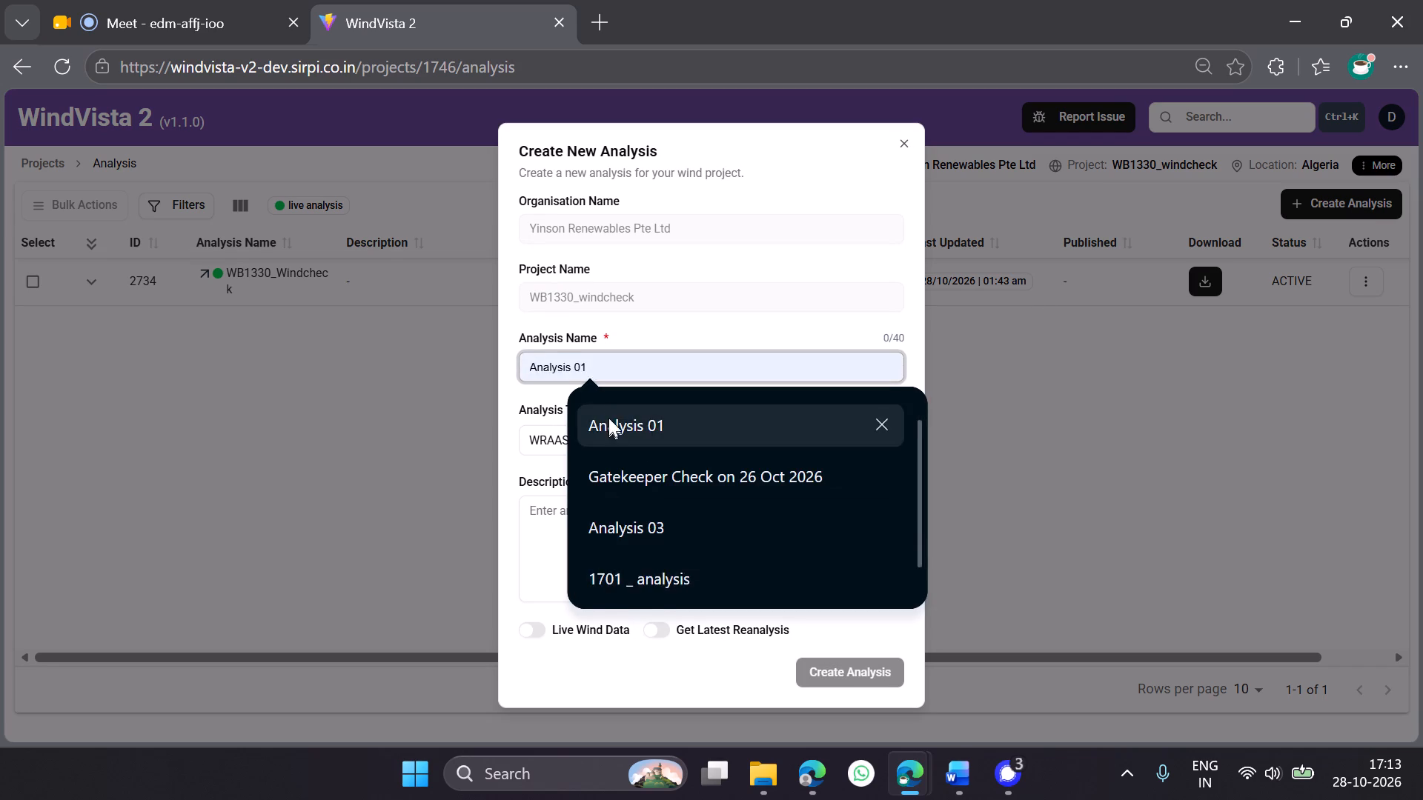
pyautogui.click(646, 411)
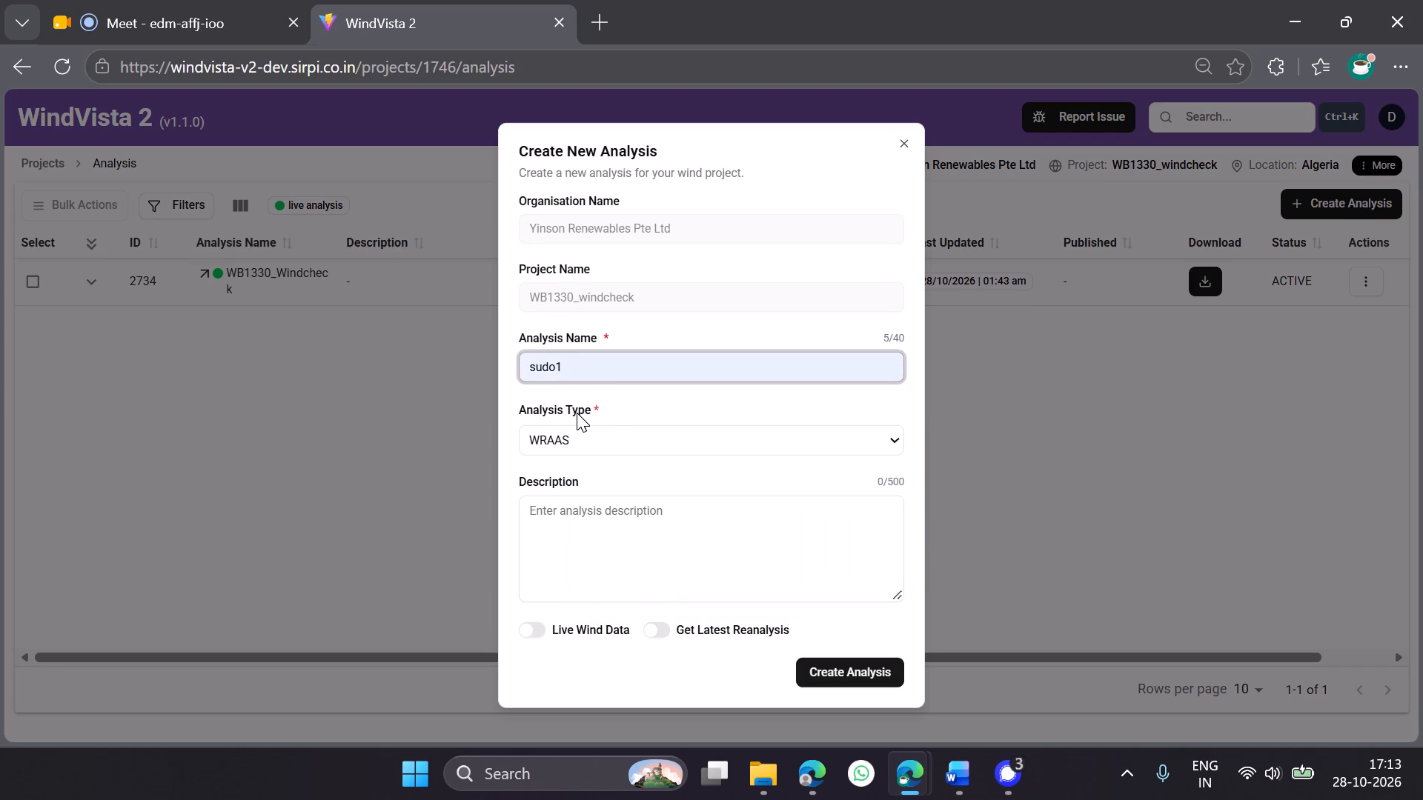
pyautogui.click(594, 437)
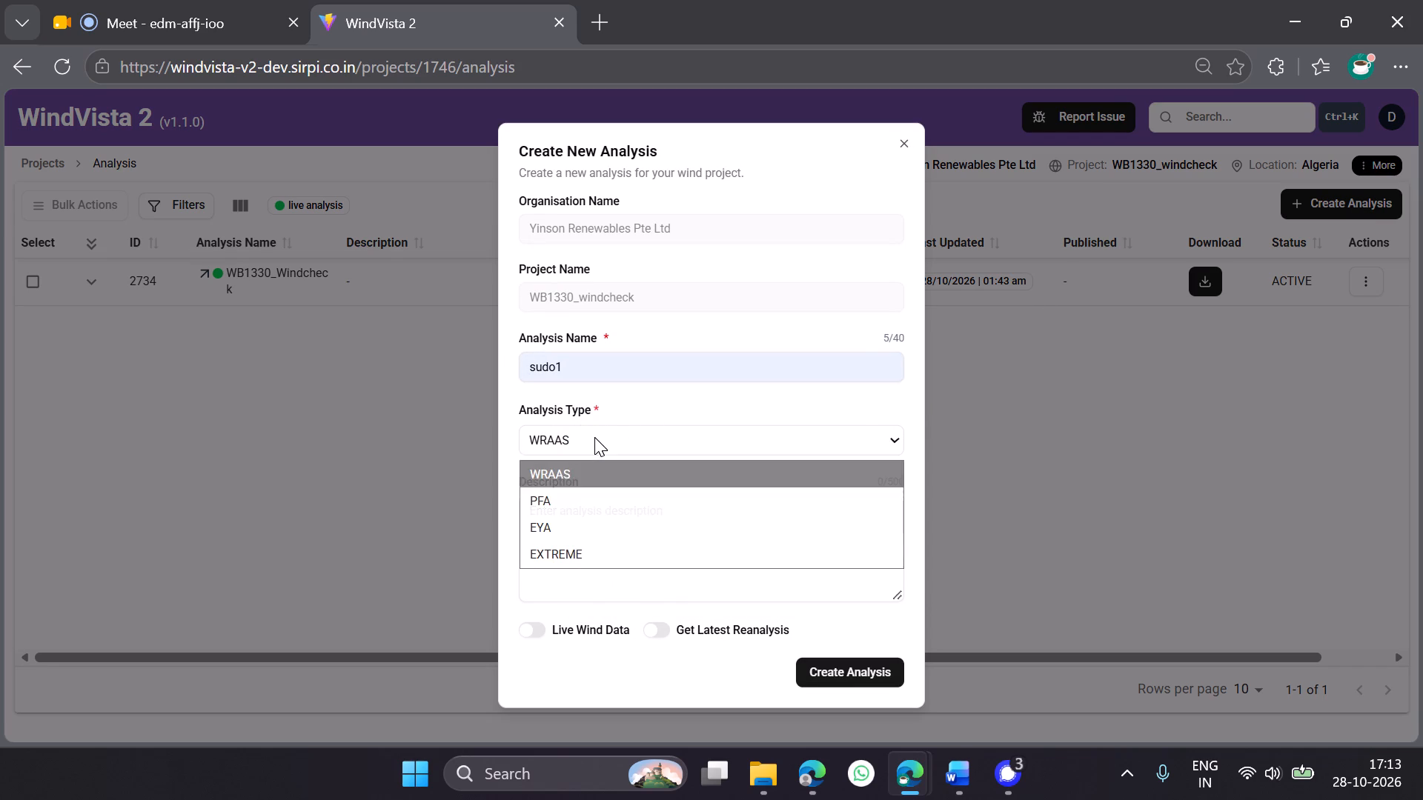
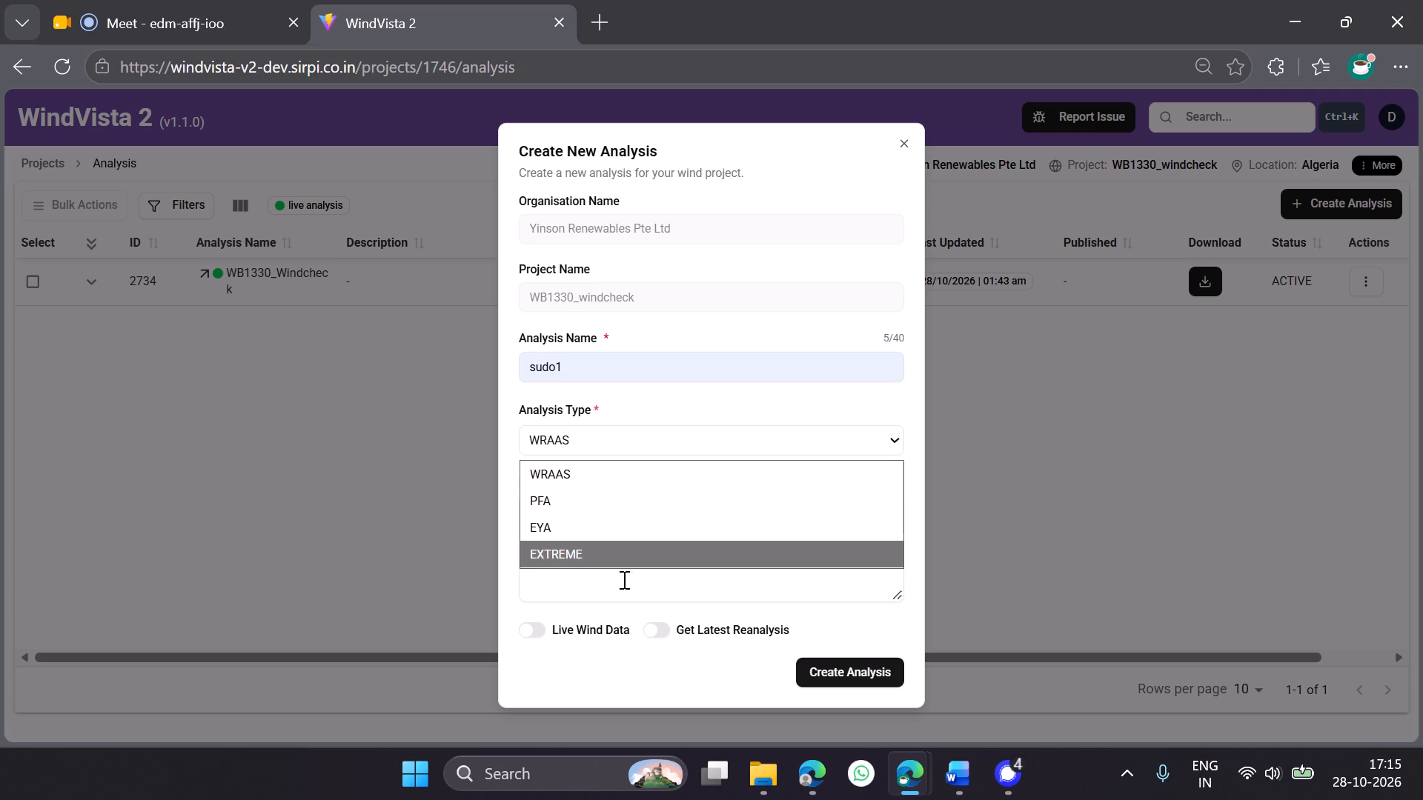
# Choose WRAAS as the analysis type for the new sudo1 analysis.
pyautogui.click(582, 465)
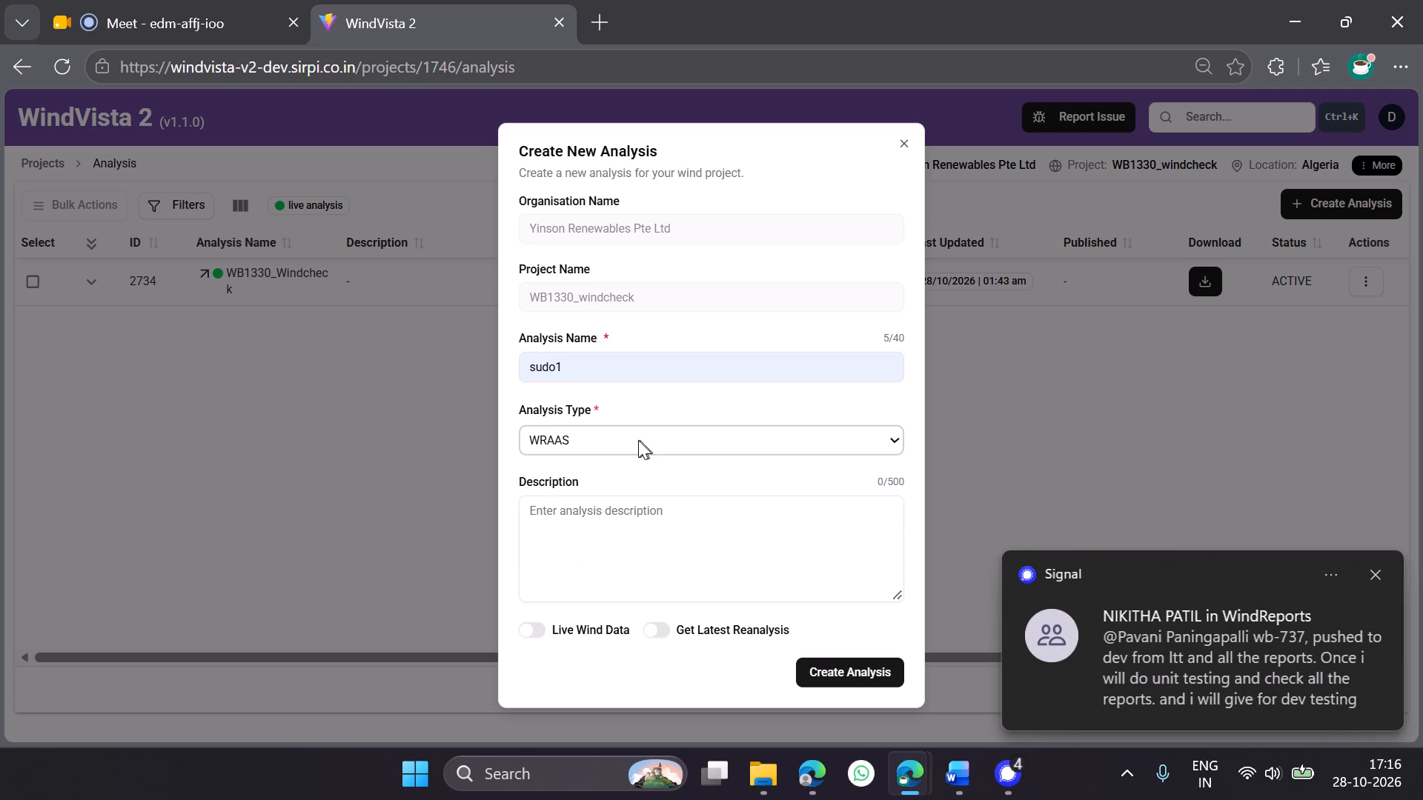
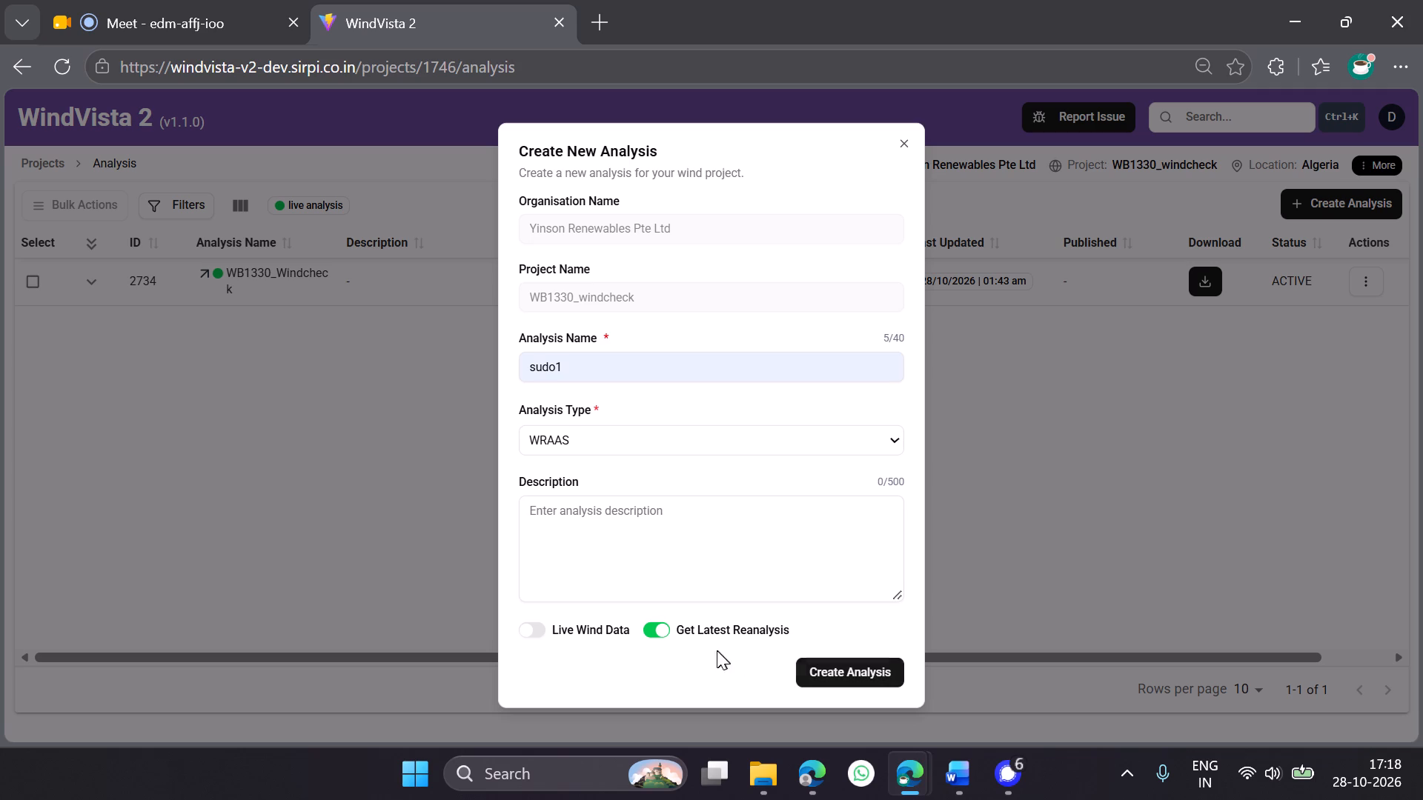
# Create the sudo1 analysis with the entered details.
pyautogui.click(874, 667)
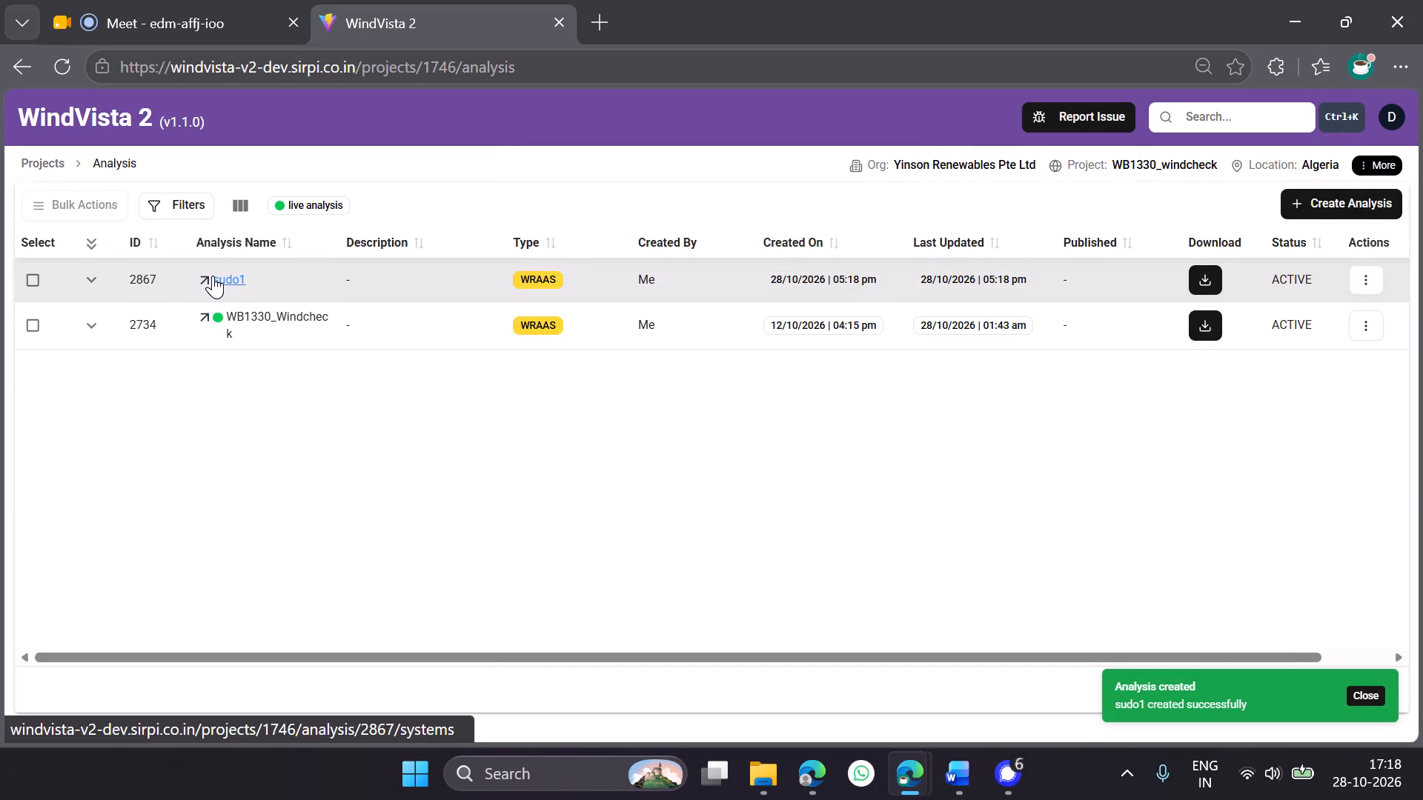
# View the systems list of the sudo1 analysis and return to the project's analysis list.
pyautogui.click(213, 276)
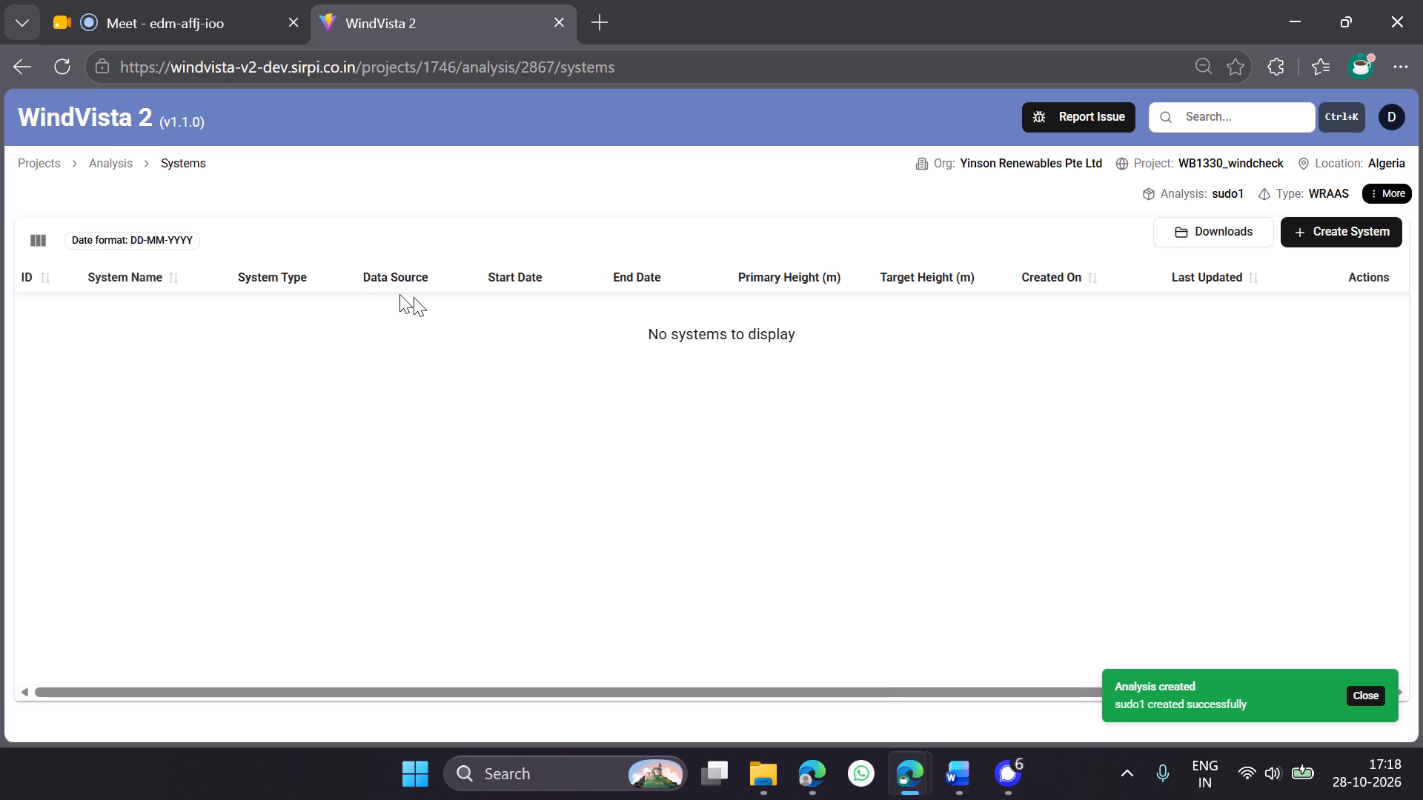
pyautogui.click(1, 52)
pyautogui.click(235, 307)
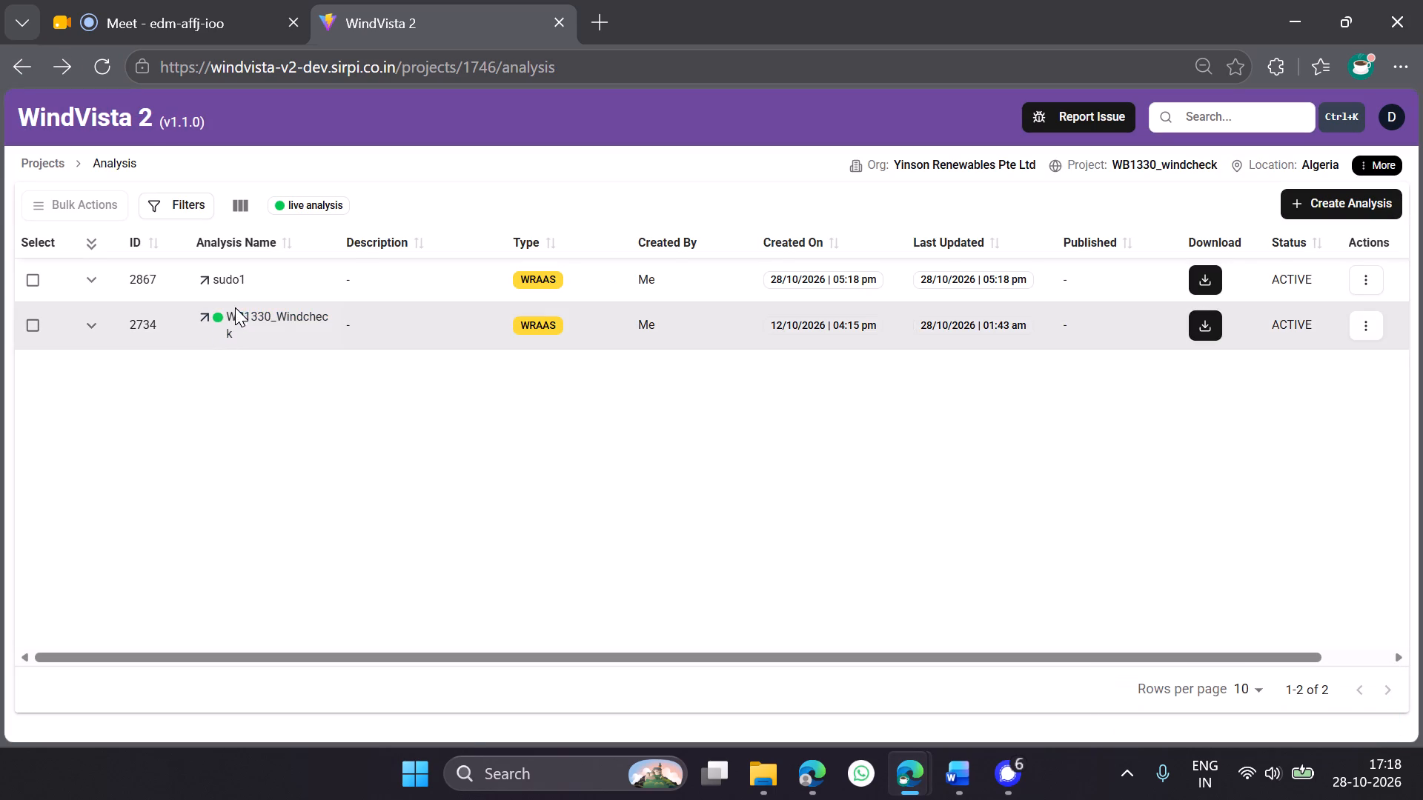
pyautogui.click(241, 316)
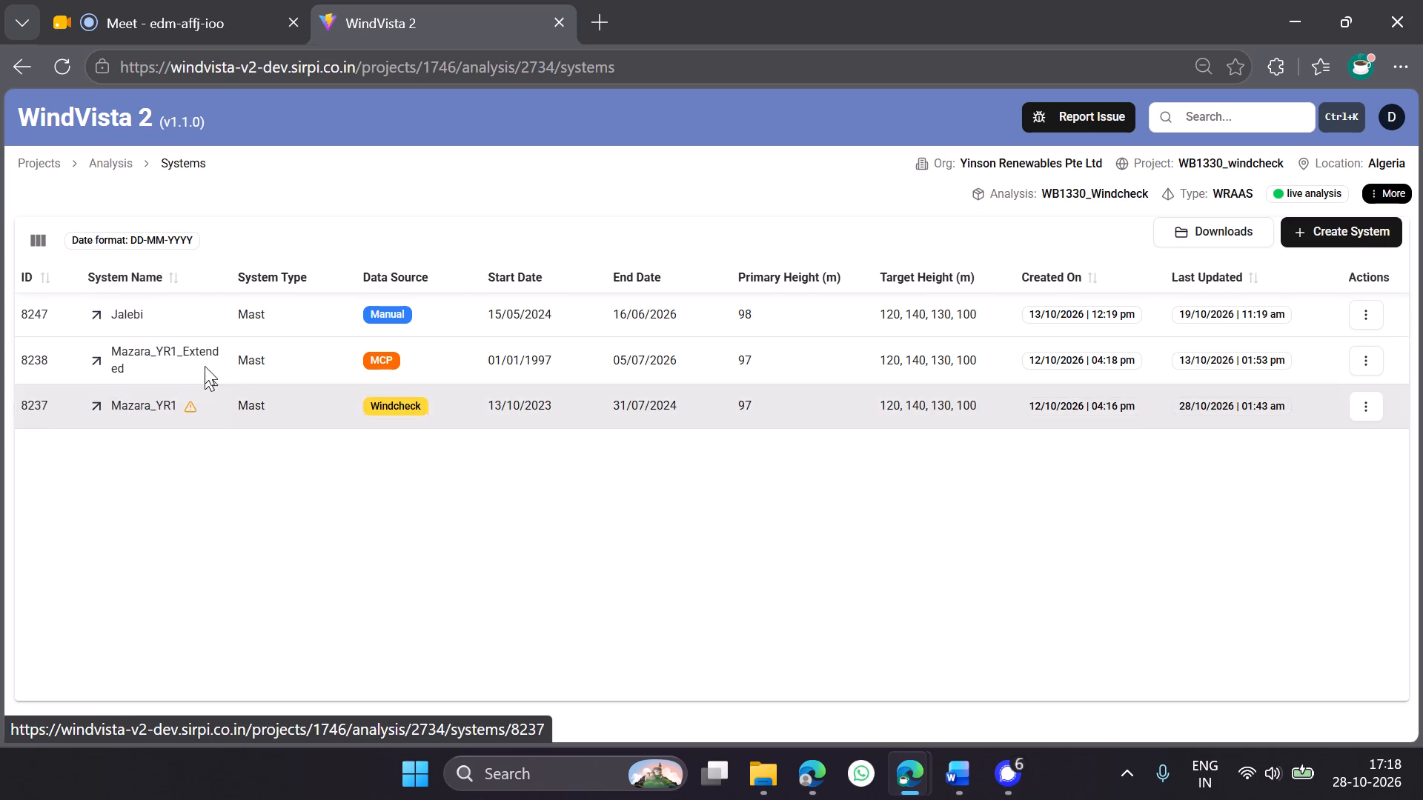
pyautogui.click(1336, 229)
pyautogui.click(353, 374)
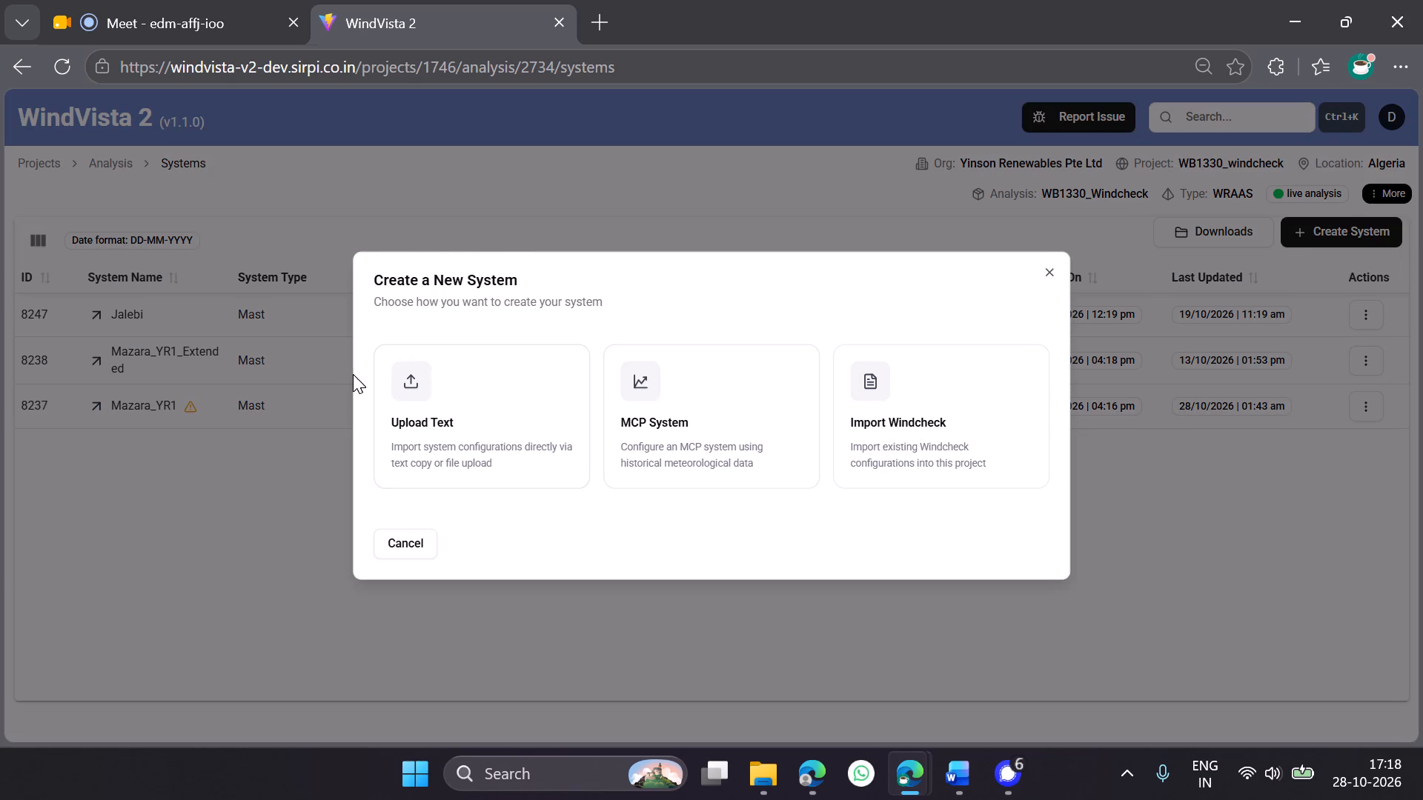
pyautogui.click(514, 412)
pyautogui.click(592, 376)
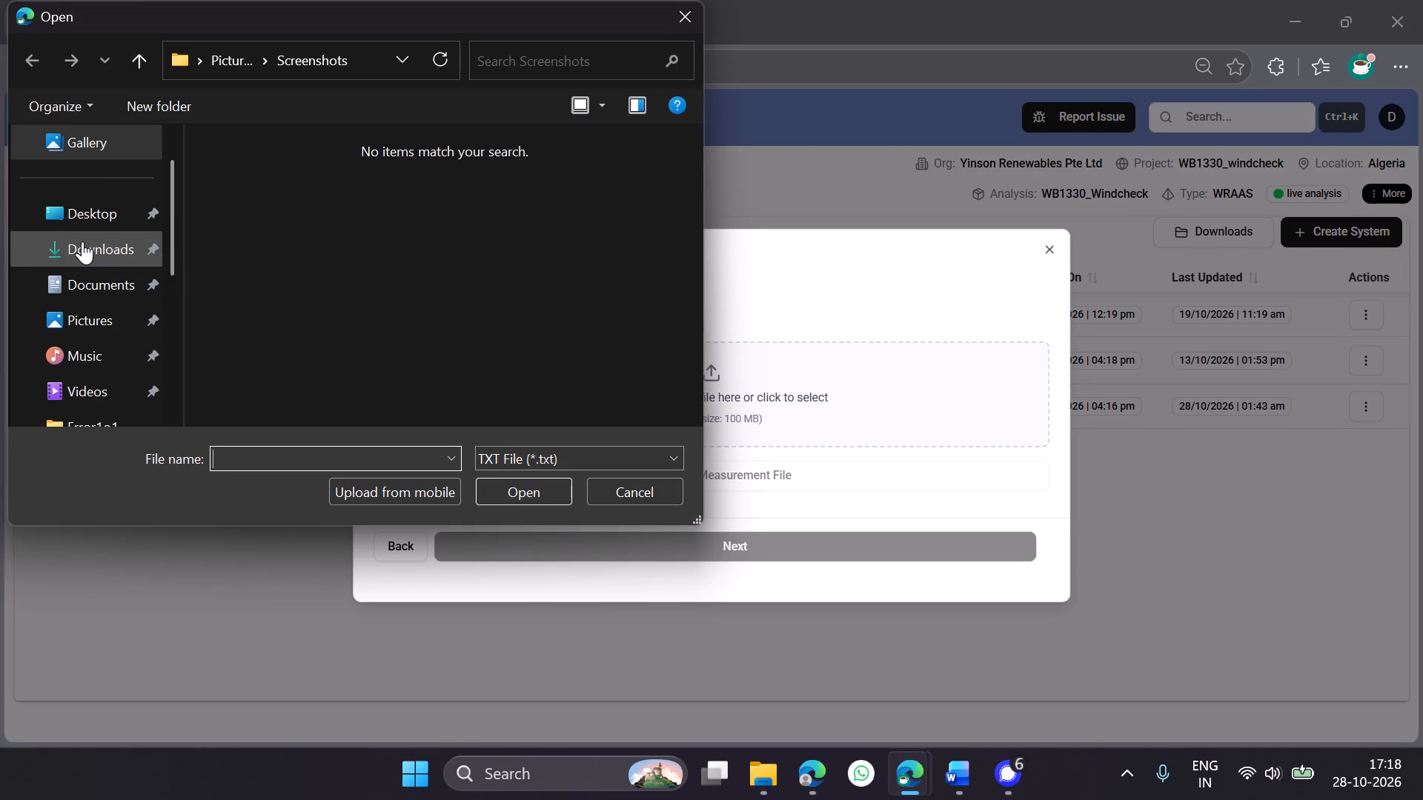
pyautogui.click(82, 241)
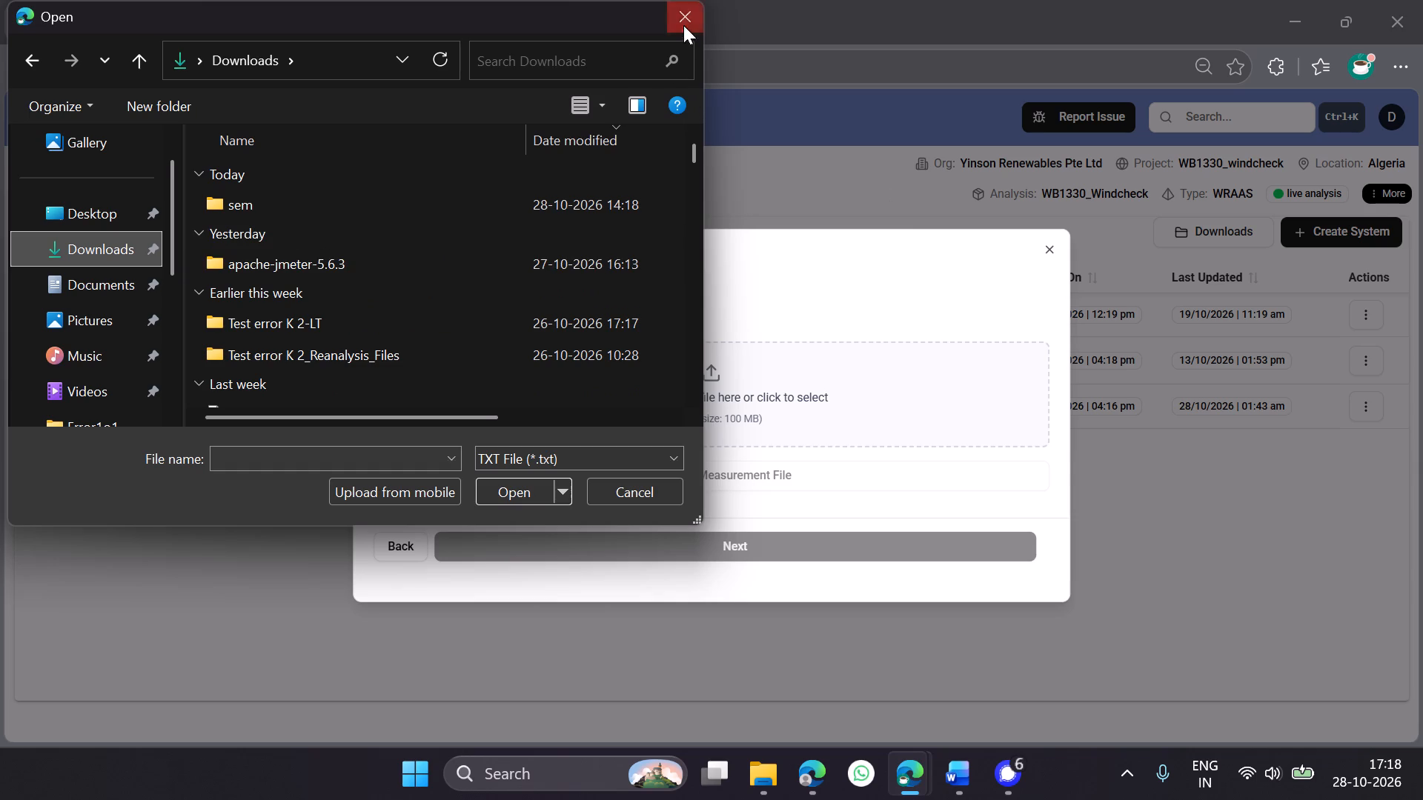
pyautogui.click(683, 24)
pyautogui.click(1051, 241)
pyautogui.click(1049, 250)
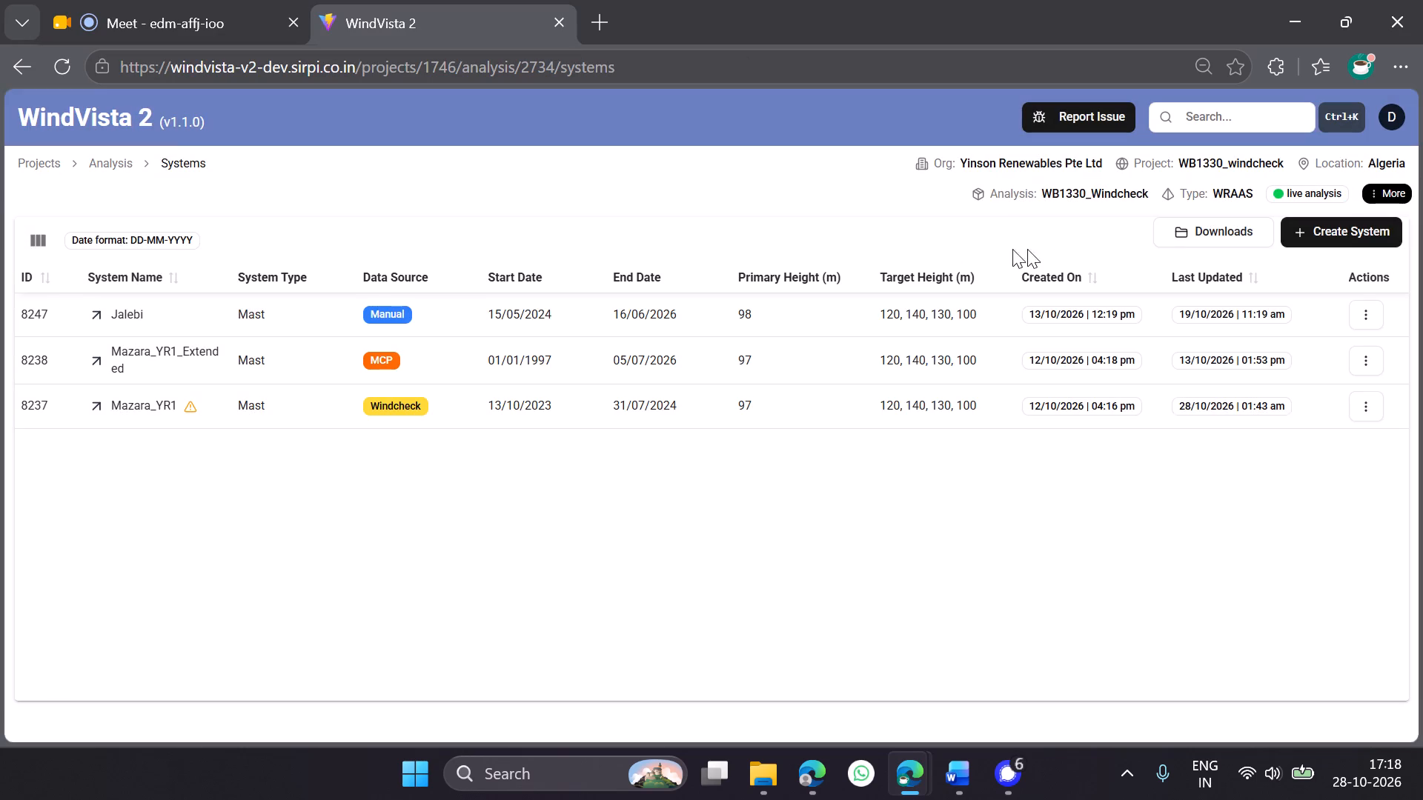
# Check the edit details of the WB1330_Windcheck analysis and close them without changes.
pyautogui.click(119, 159)
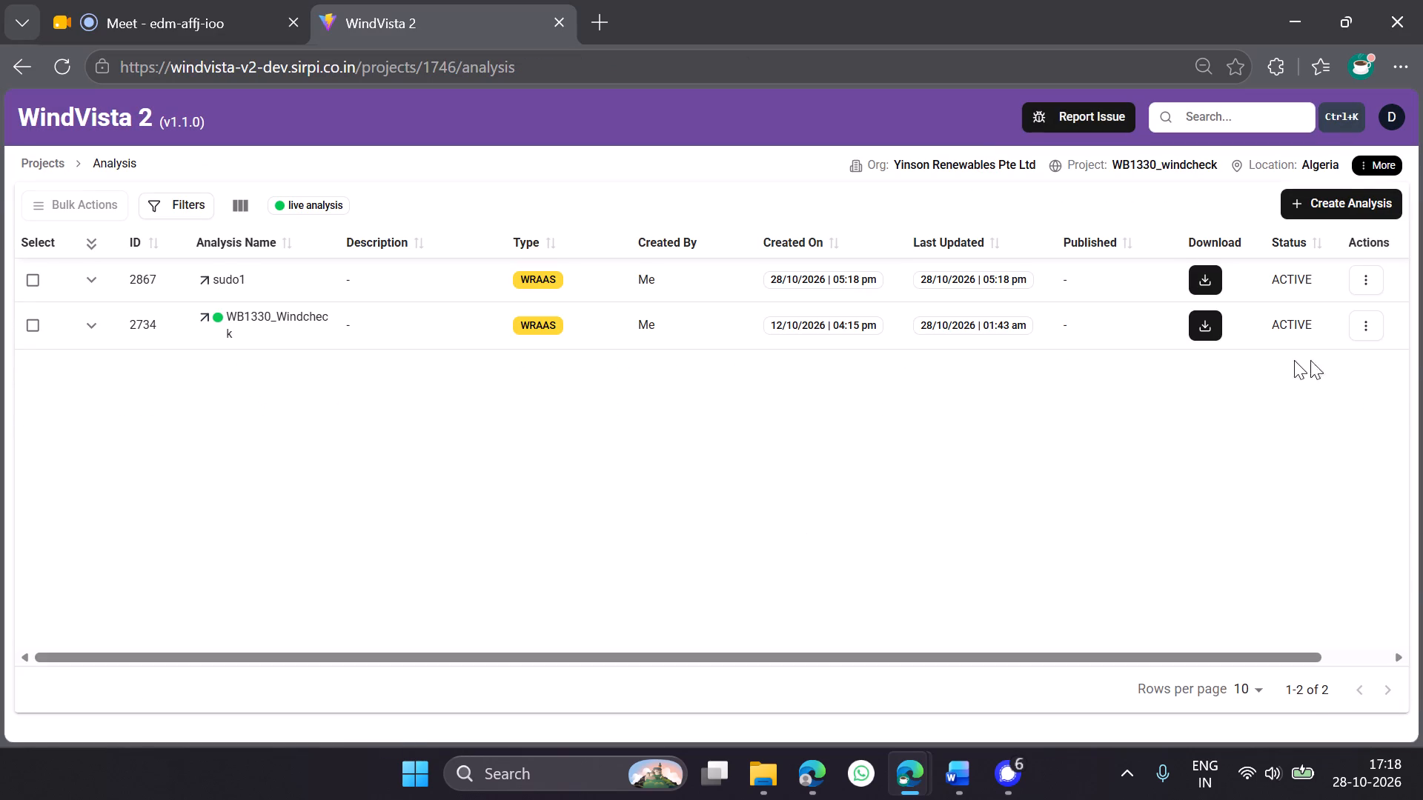
pyautogui.click(1356, 327)
pyautogui.click(1309, 376)
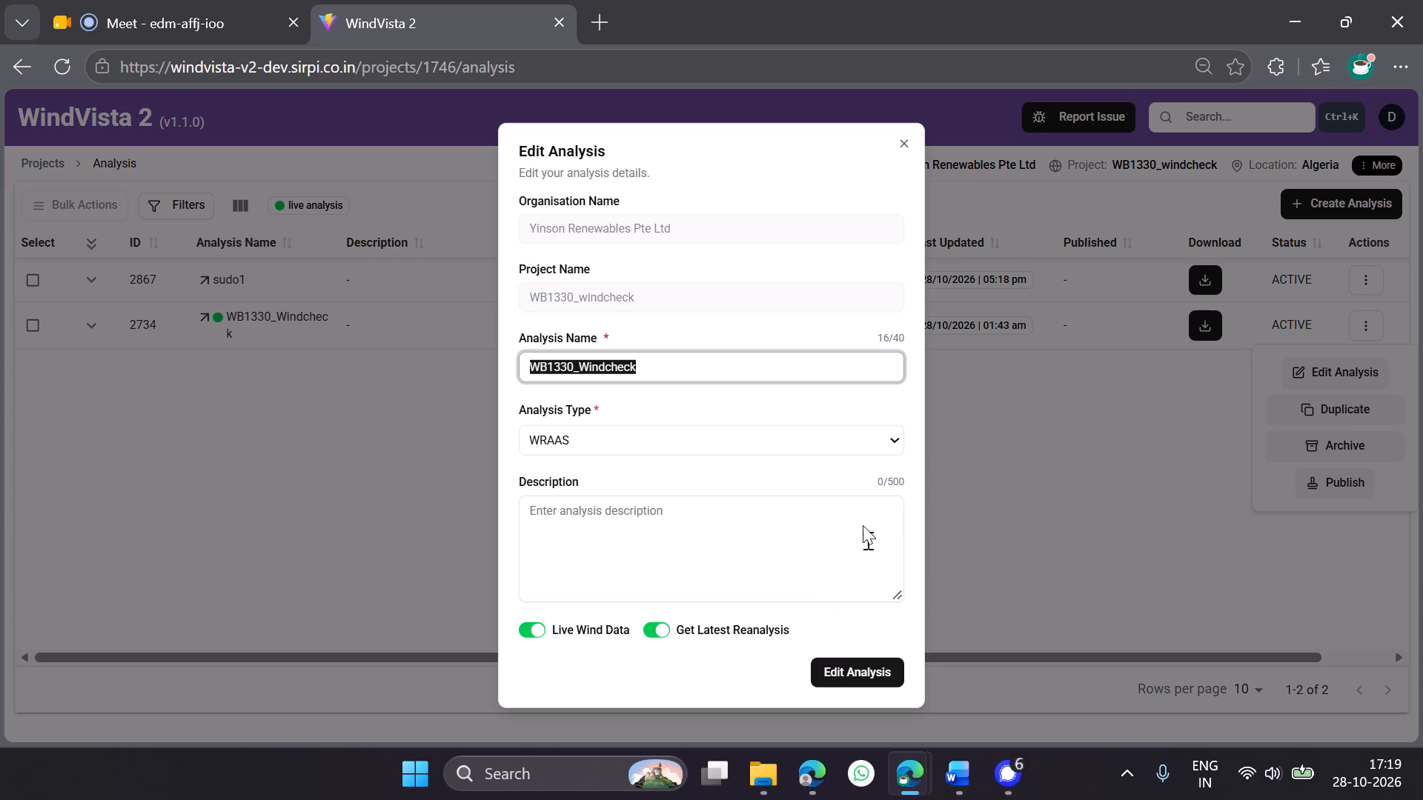
pyautogui.press('Escape')
# In the WB1330_Windcheck analysis, start a new system from text and upload the measurement file Canicheddeusi H120(2).txt from Downloads.
pyautogui.click(257, 316)
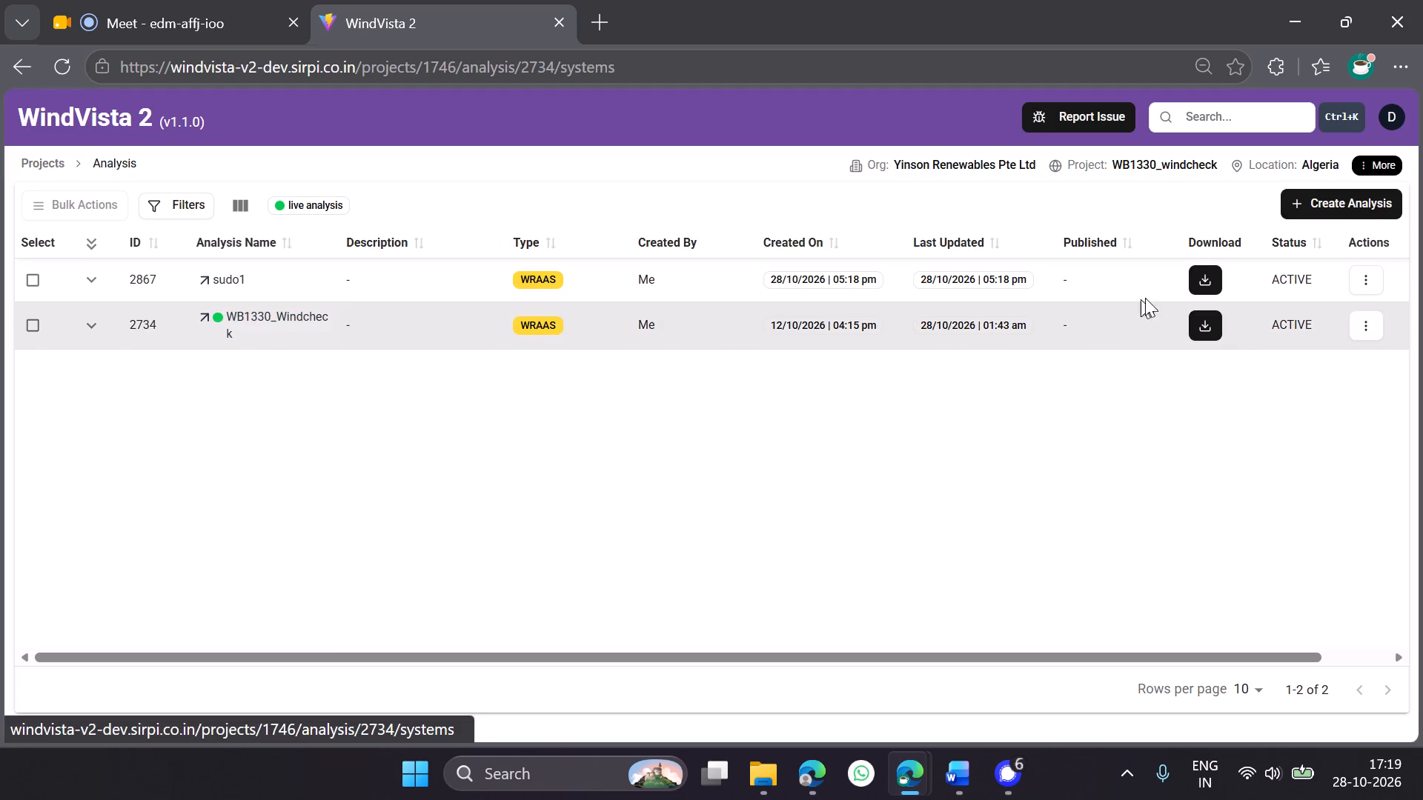
pyautogui.click(1341, 236)
pyautogui.click(442, 436)
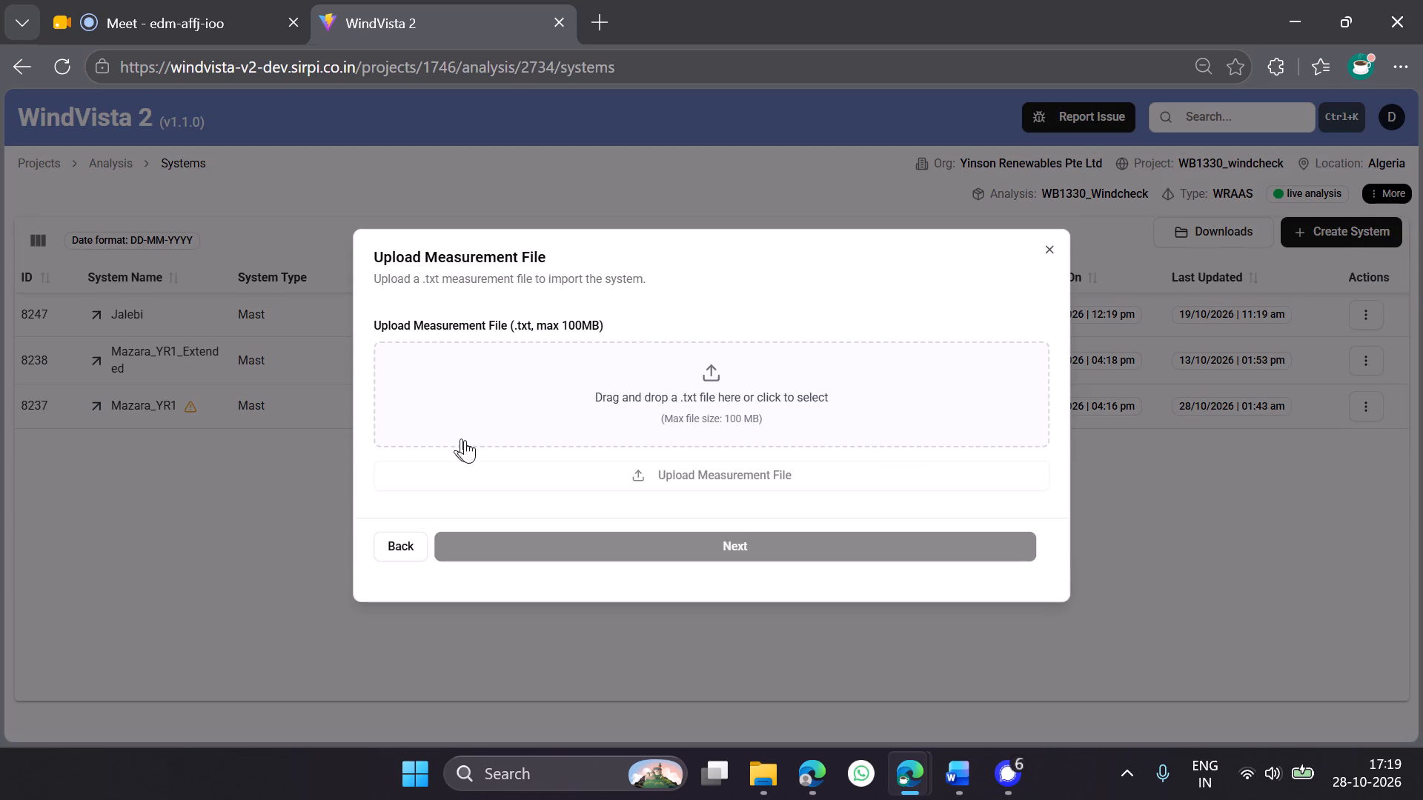
pyautogui.click(626, 399)
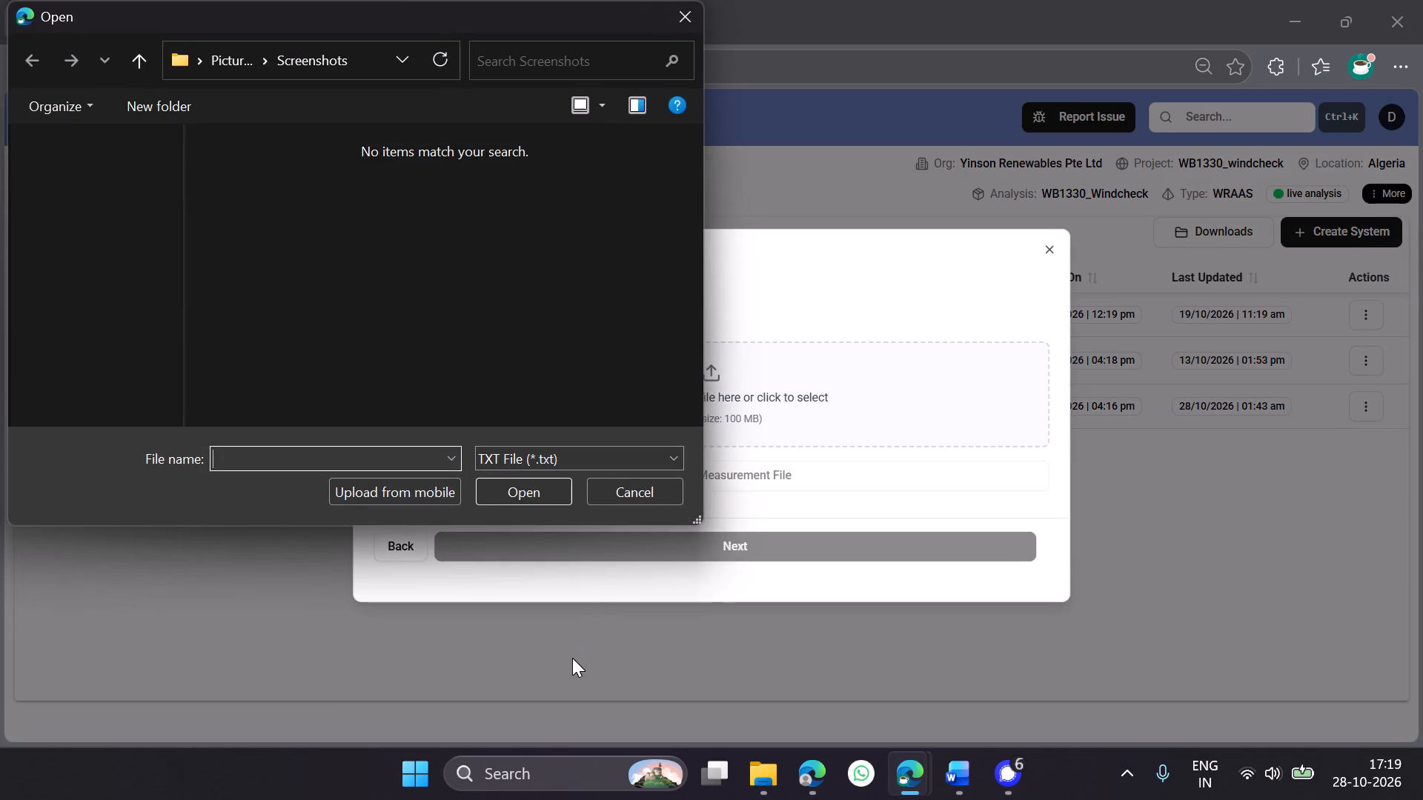
pyautogui.click(158, 267)
pyautogui.click(105, 258)
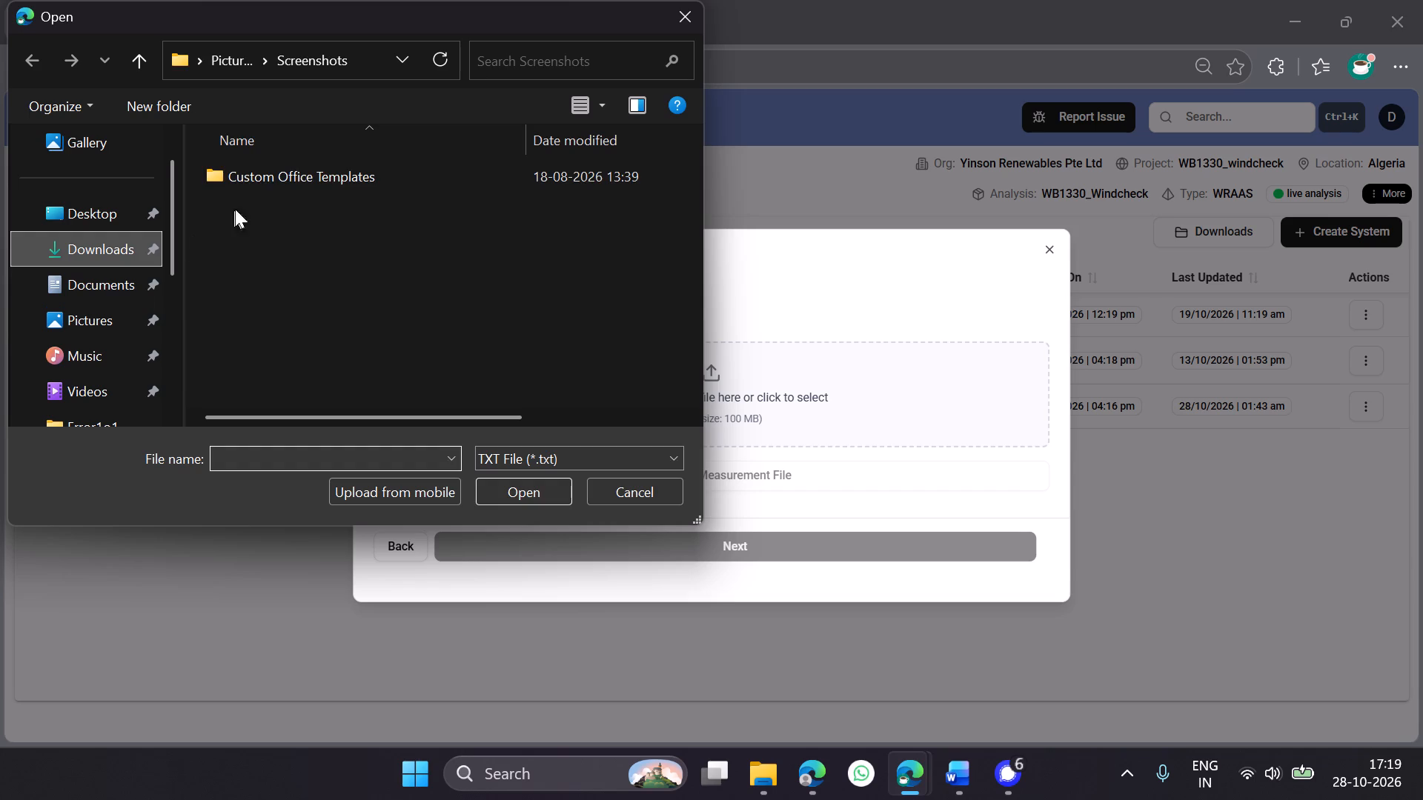
pyautogui.click(555, 55)
pyautogui.write('cani')
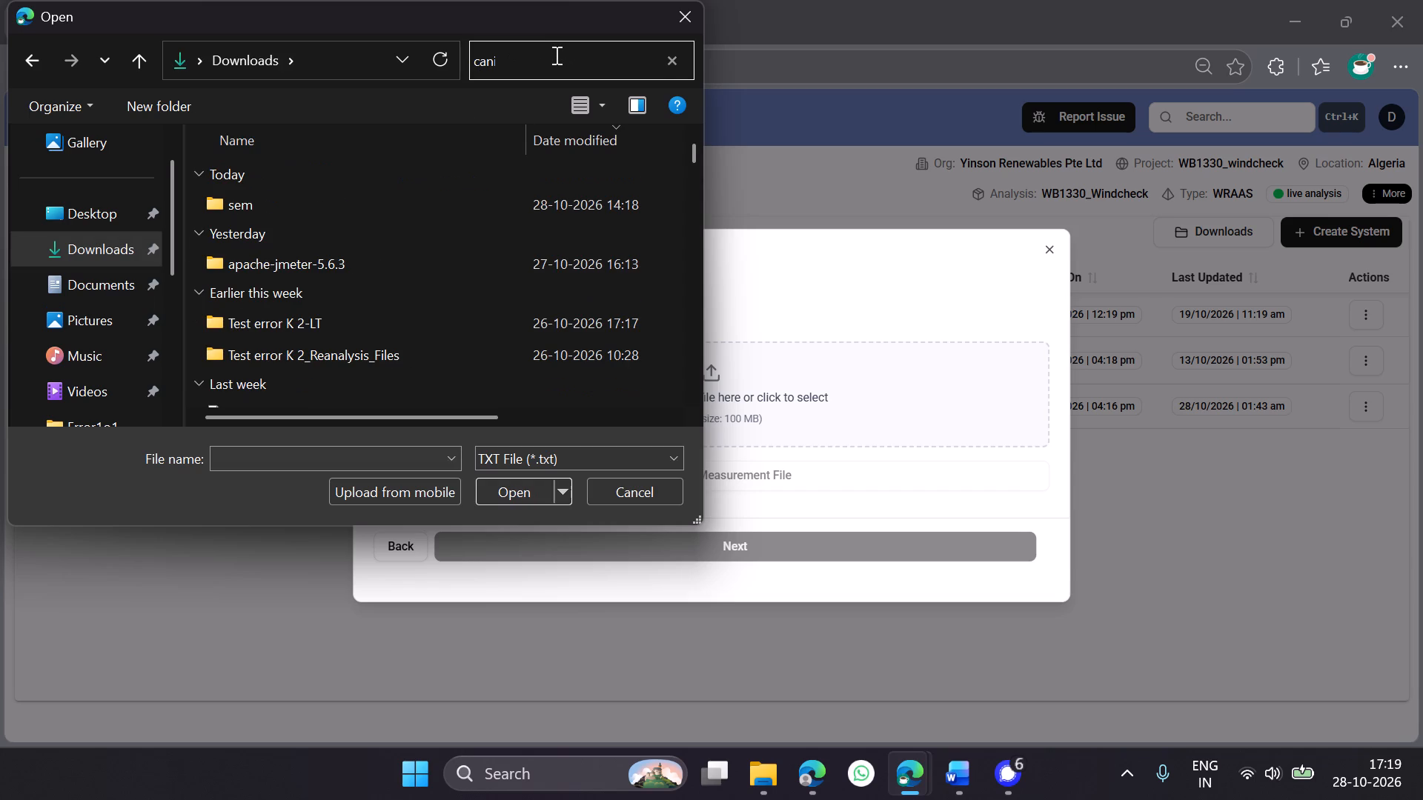
pyautogui.click(457, 204)
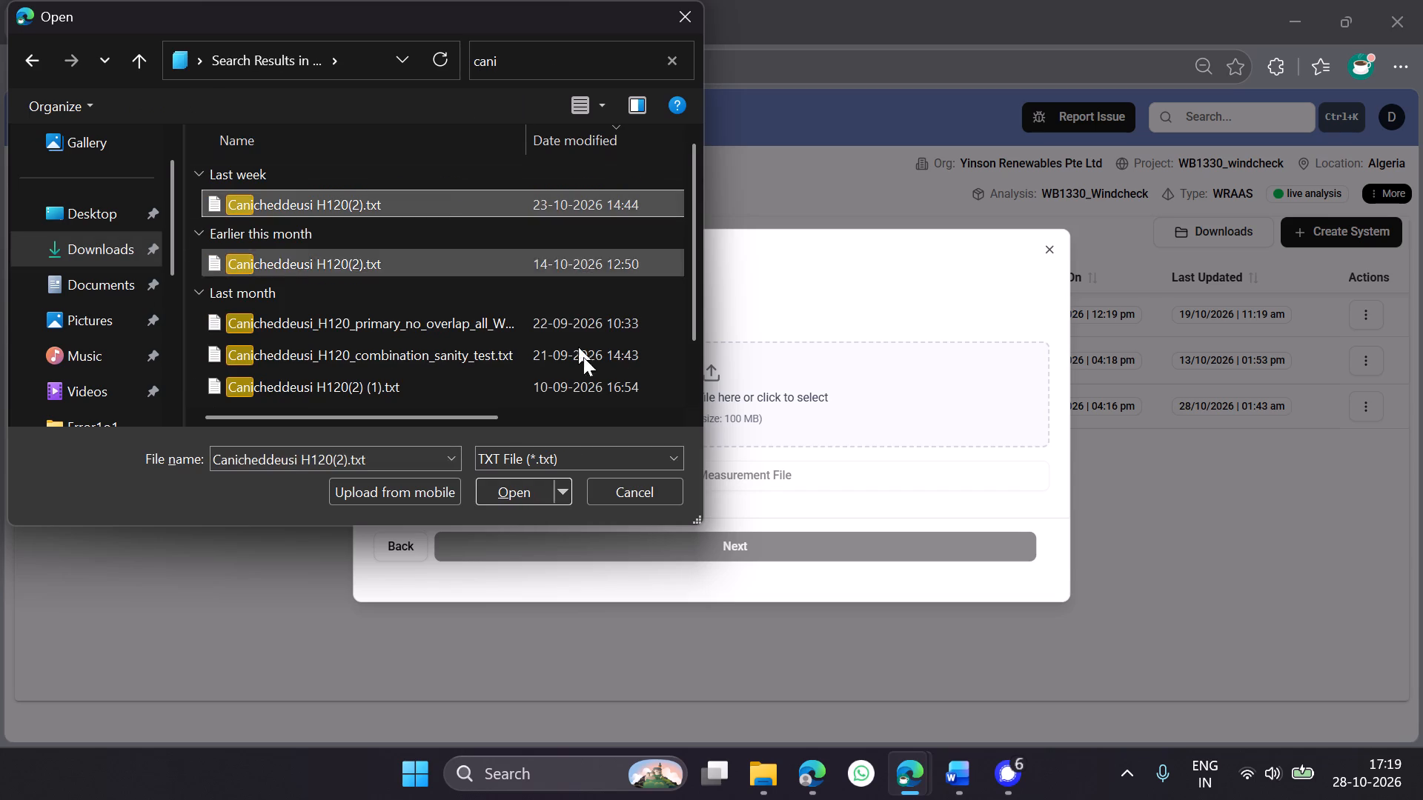
pyautogui.click(537, 491)
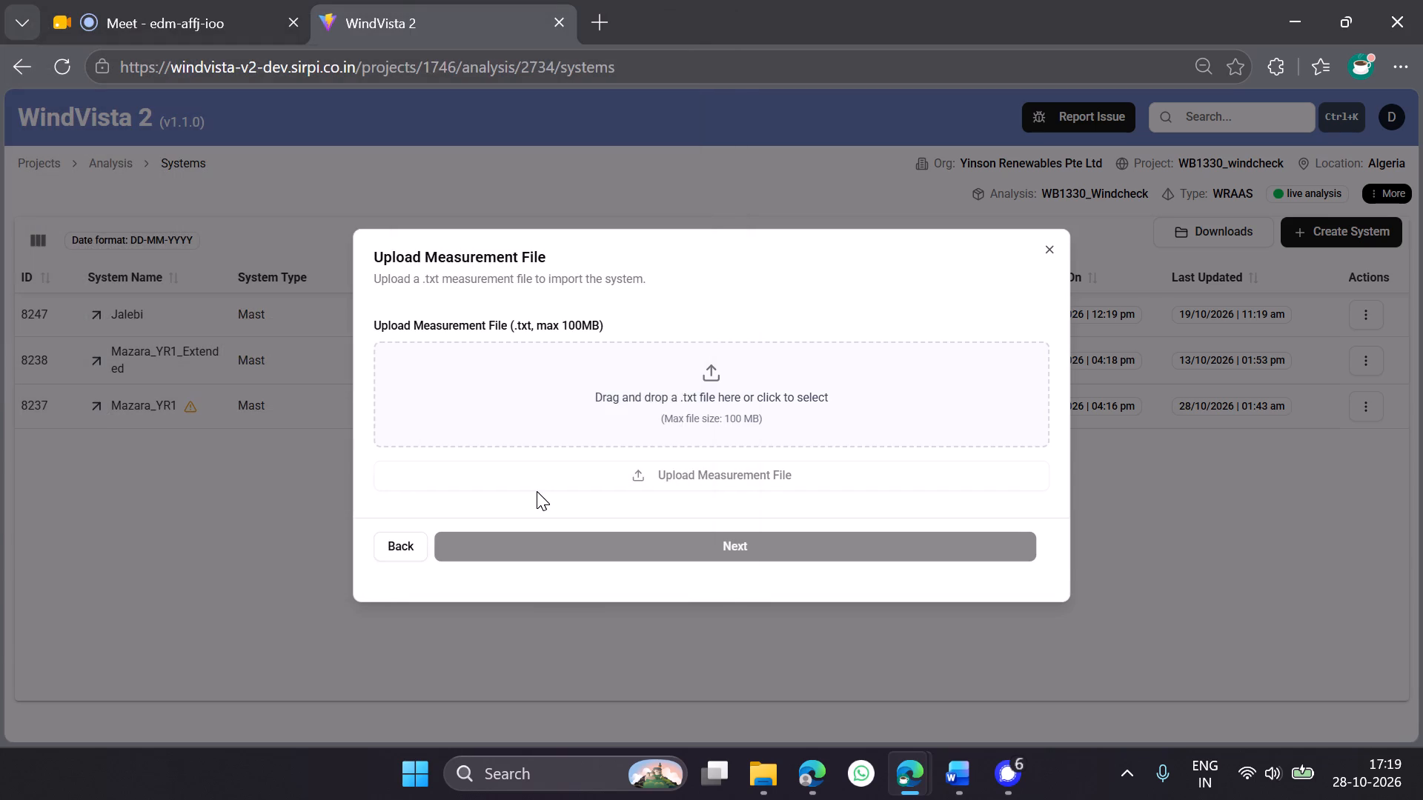
pyautogui.click(696, 486)
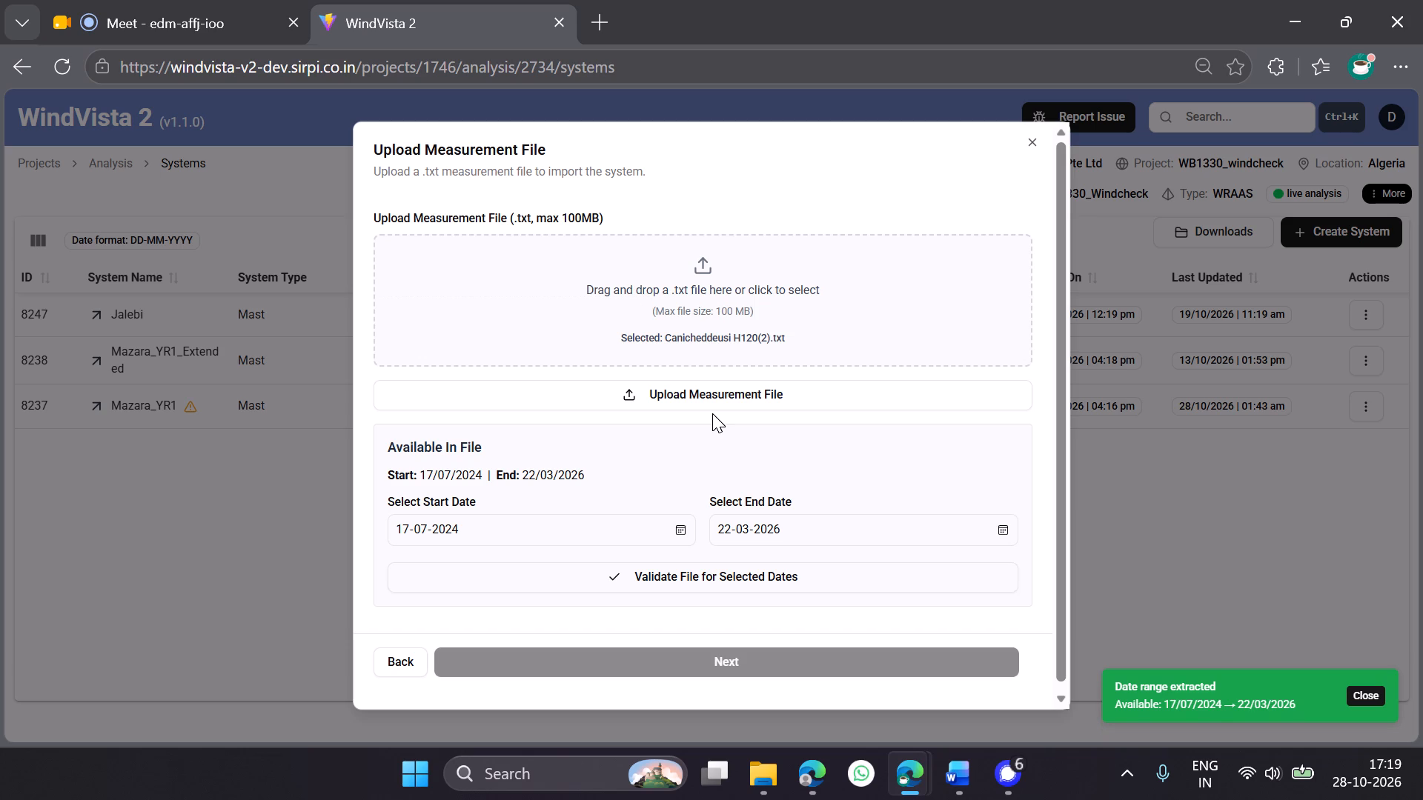
# Validate the uploaded measurement file for the selected dates, check the validation details and proceed to the system configuration.
pyautogui.click(771, 575)
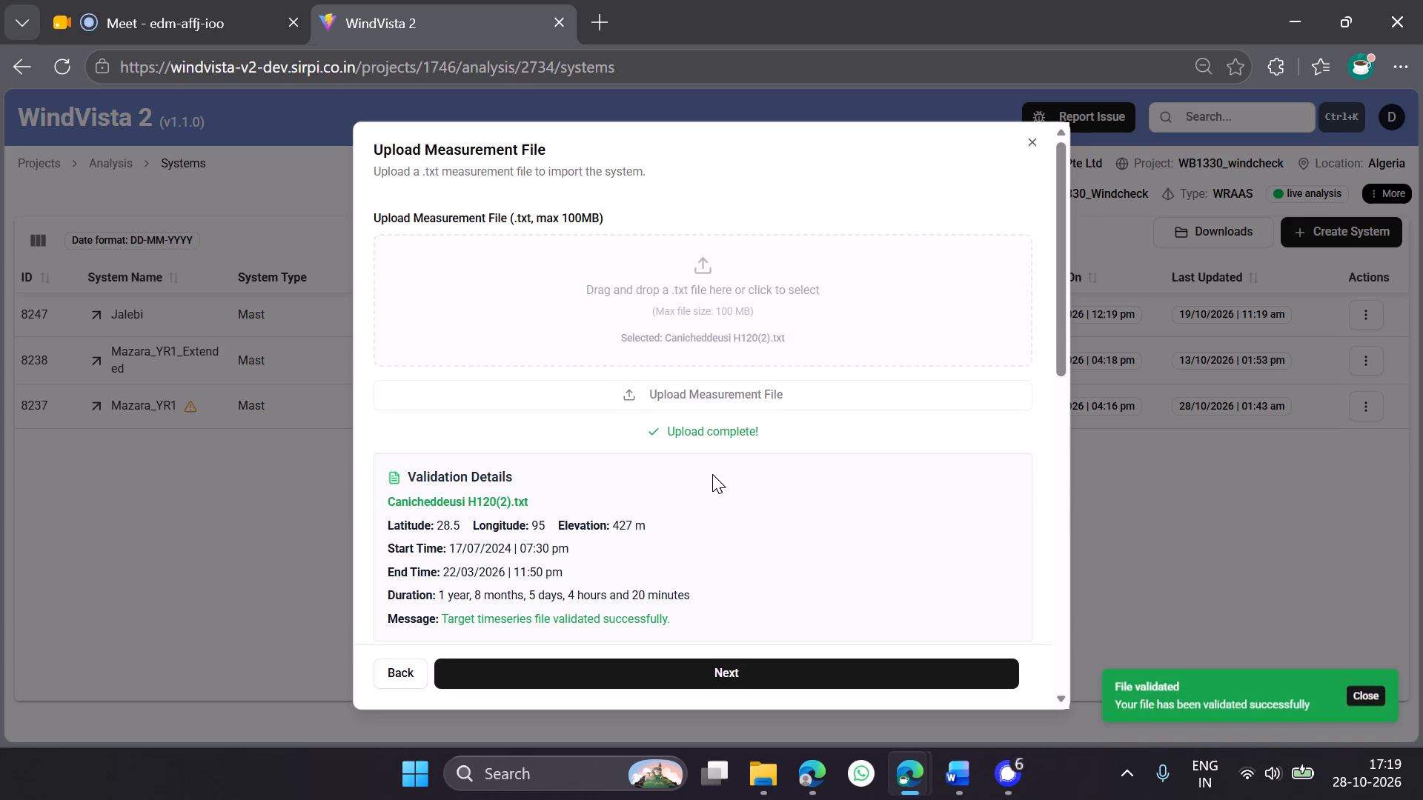
pyautogui.scroll(-5, 712, 474)
pyautogui.scroll(4, 752, 610)
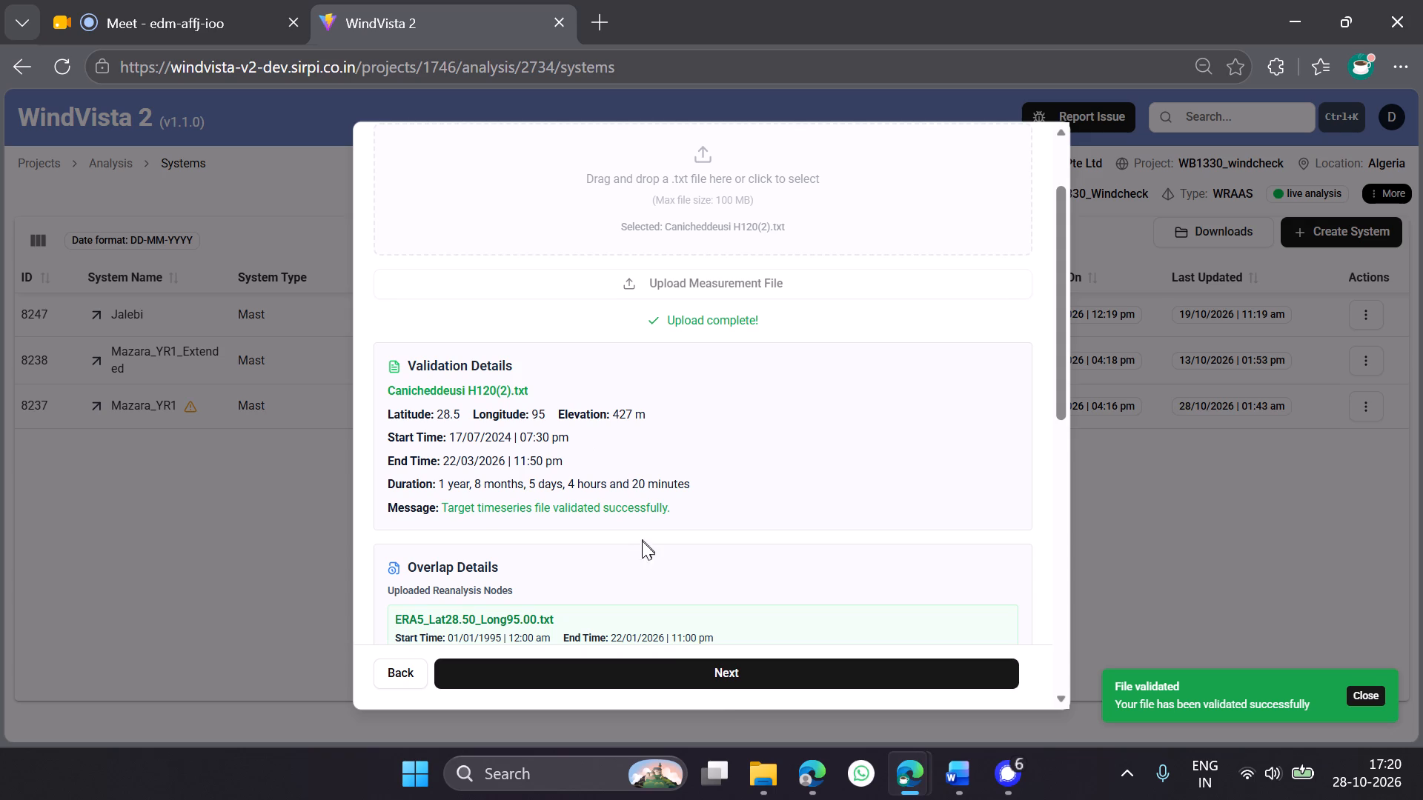
pyautogui.click(767, 676)
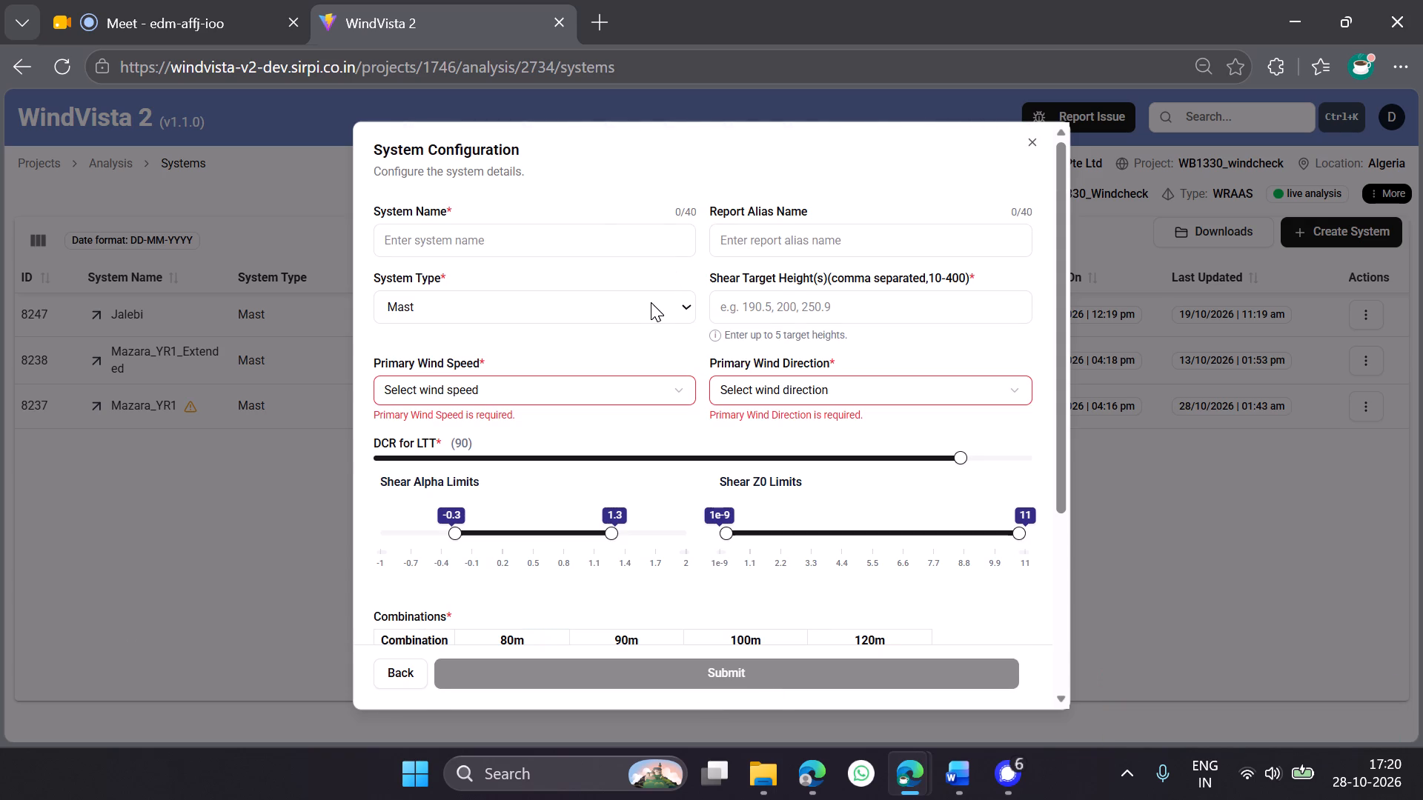
# Configure the new system with name Ruko, shear target height 100, primary wind speed WS_120_Mean and primary wind direction WD_116_MEAN.
pyautogui.click(495, 230)
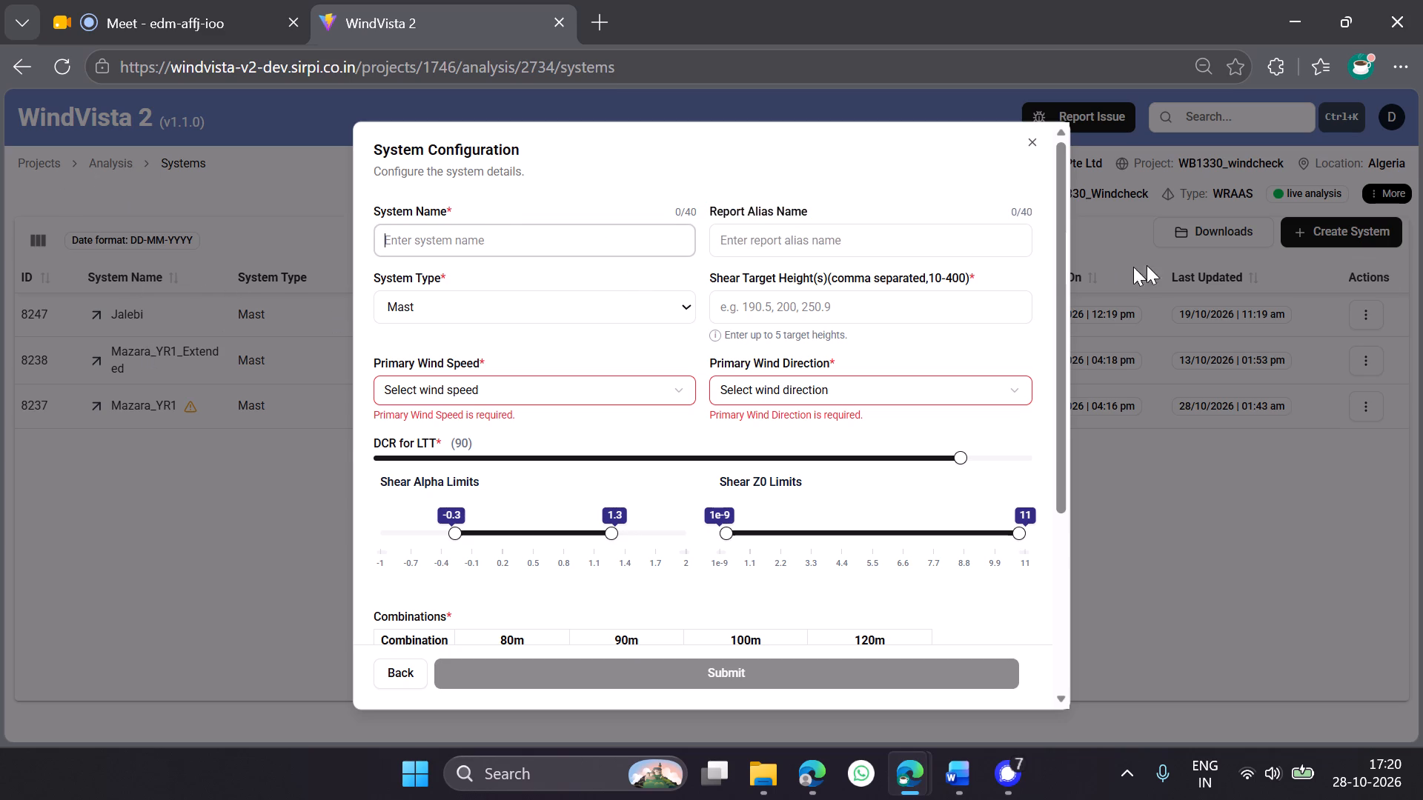
pyautogui.click(532, 227)
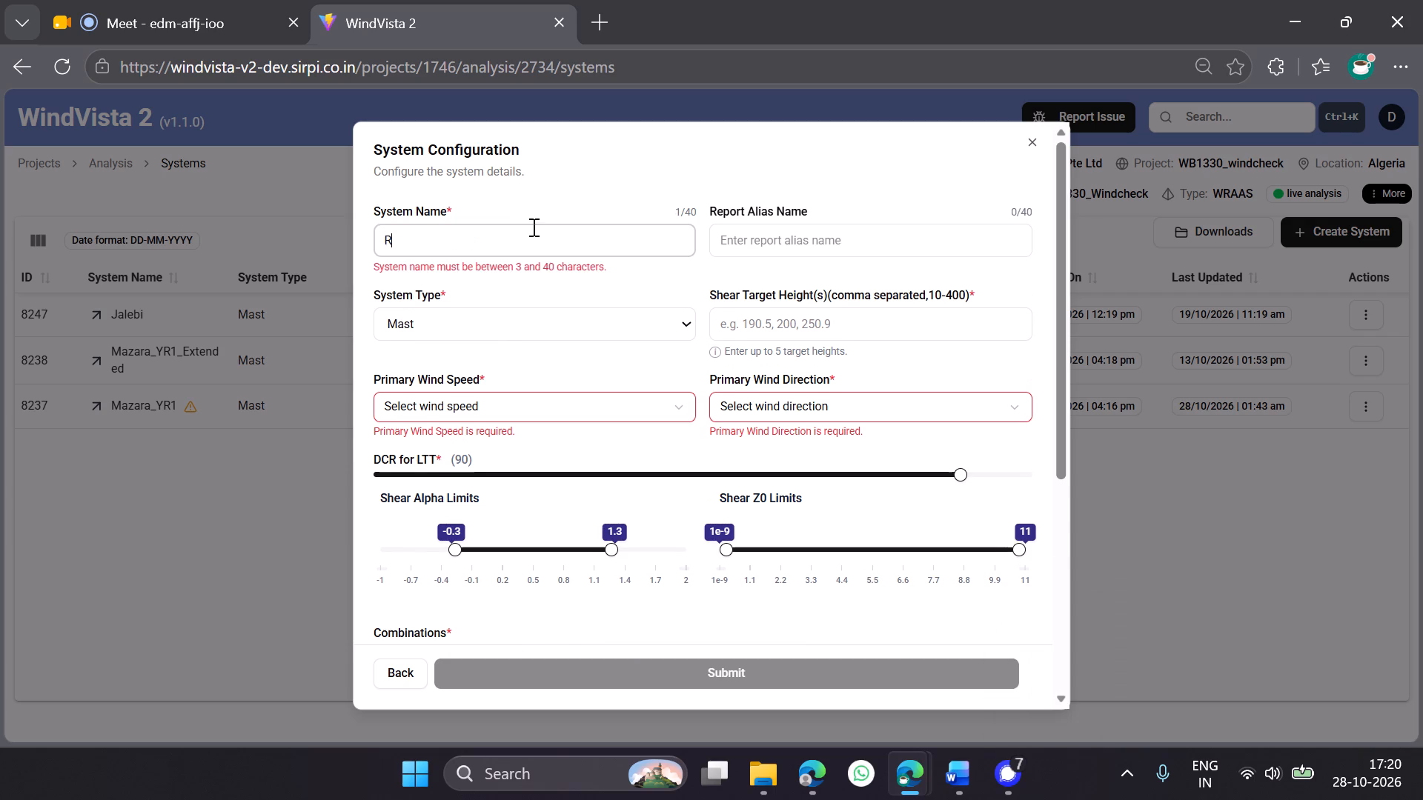
pyautogui.write('uko')
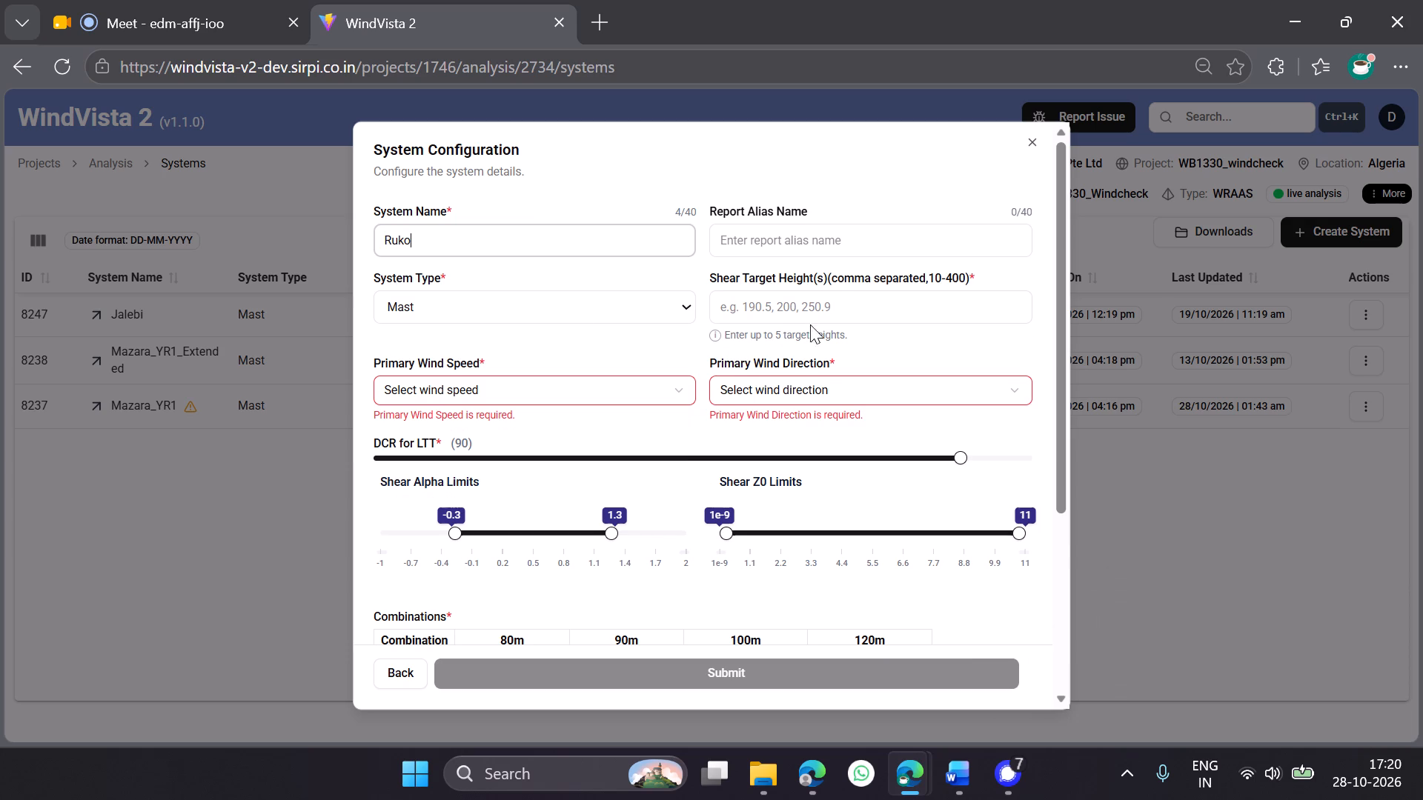
pyautogui.click(840, 316)
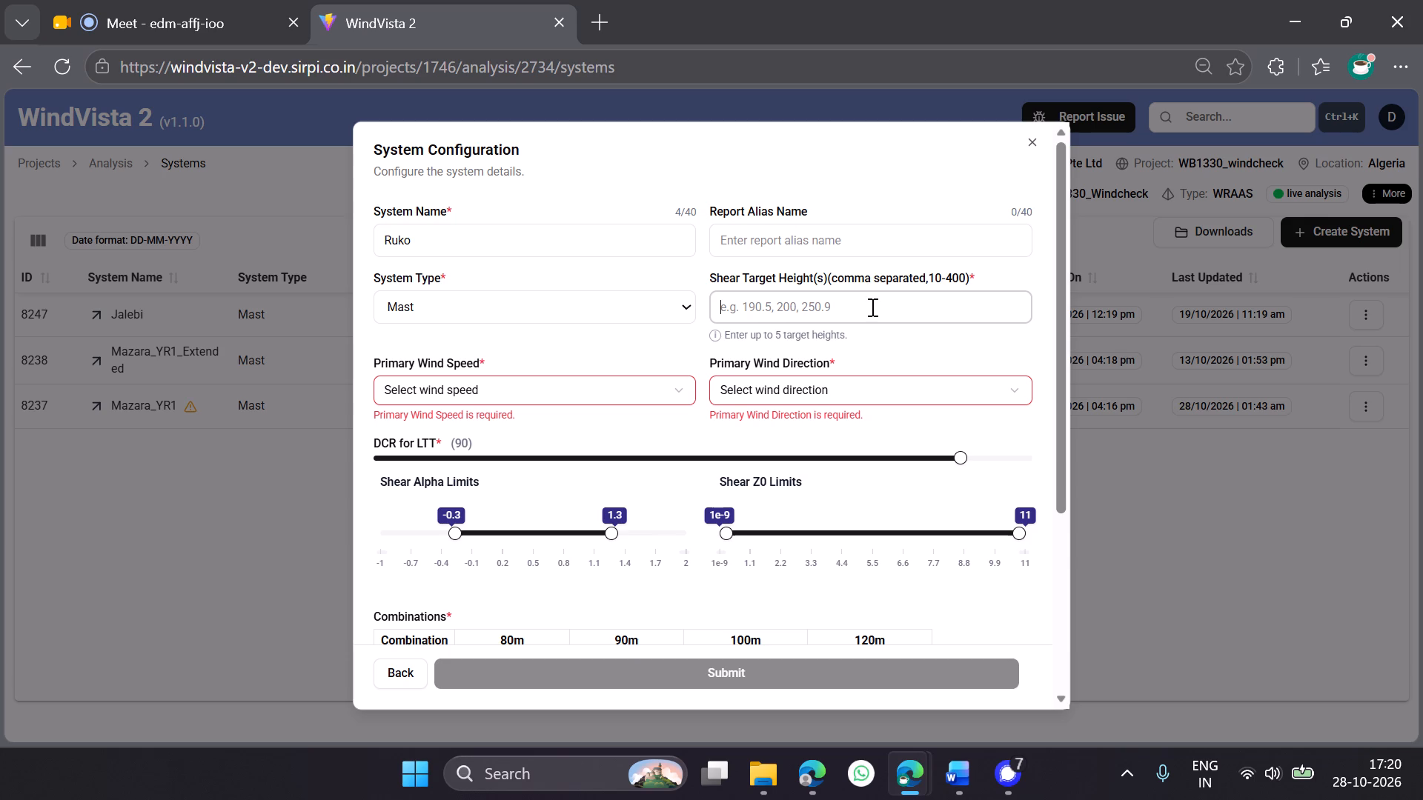
pyautogui.write('100')
pyautogui.click(527, 384)
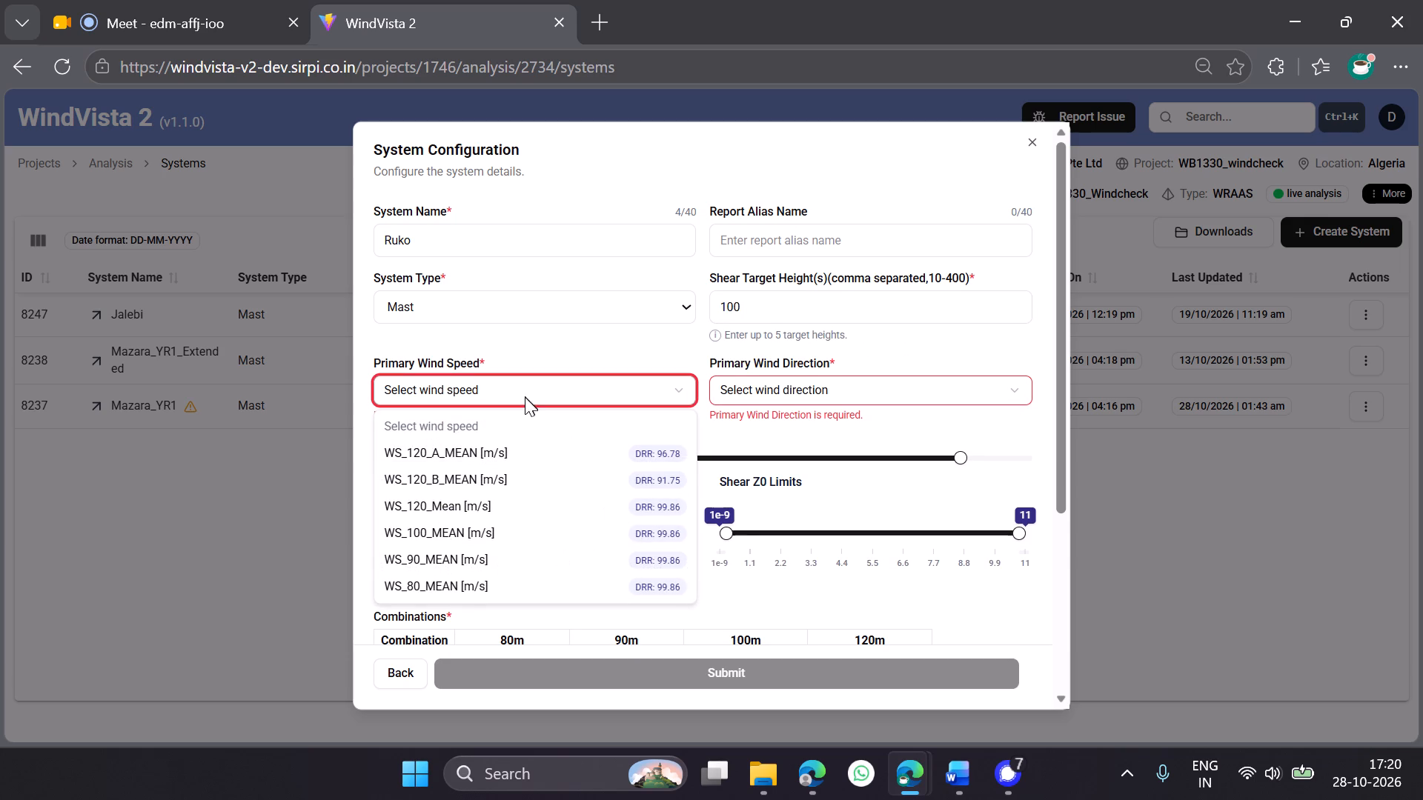
pyautogui.click(498, 506)
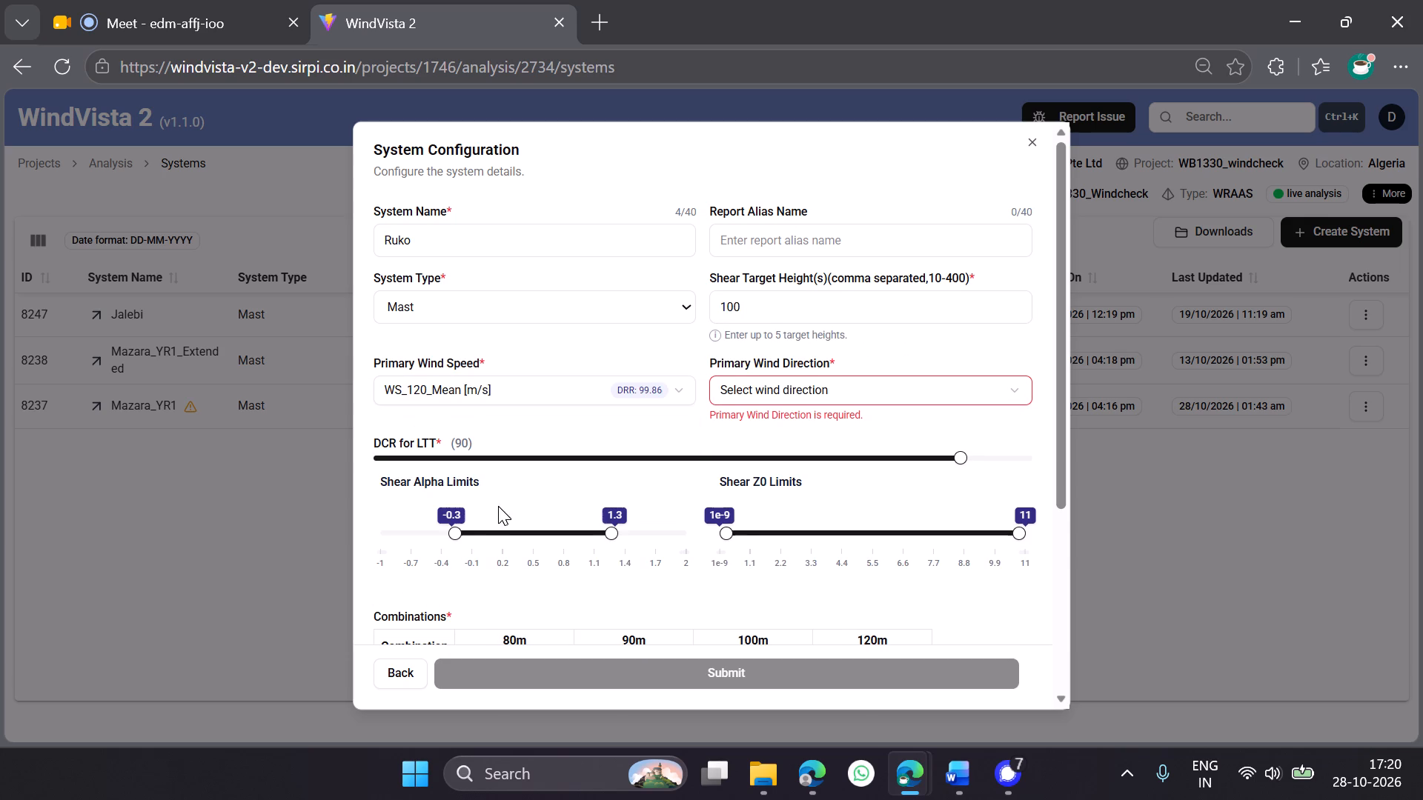
pyautogui.click(806, 387)
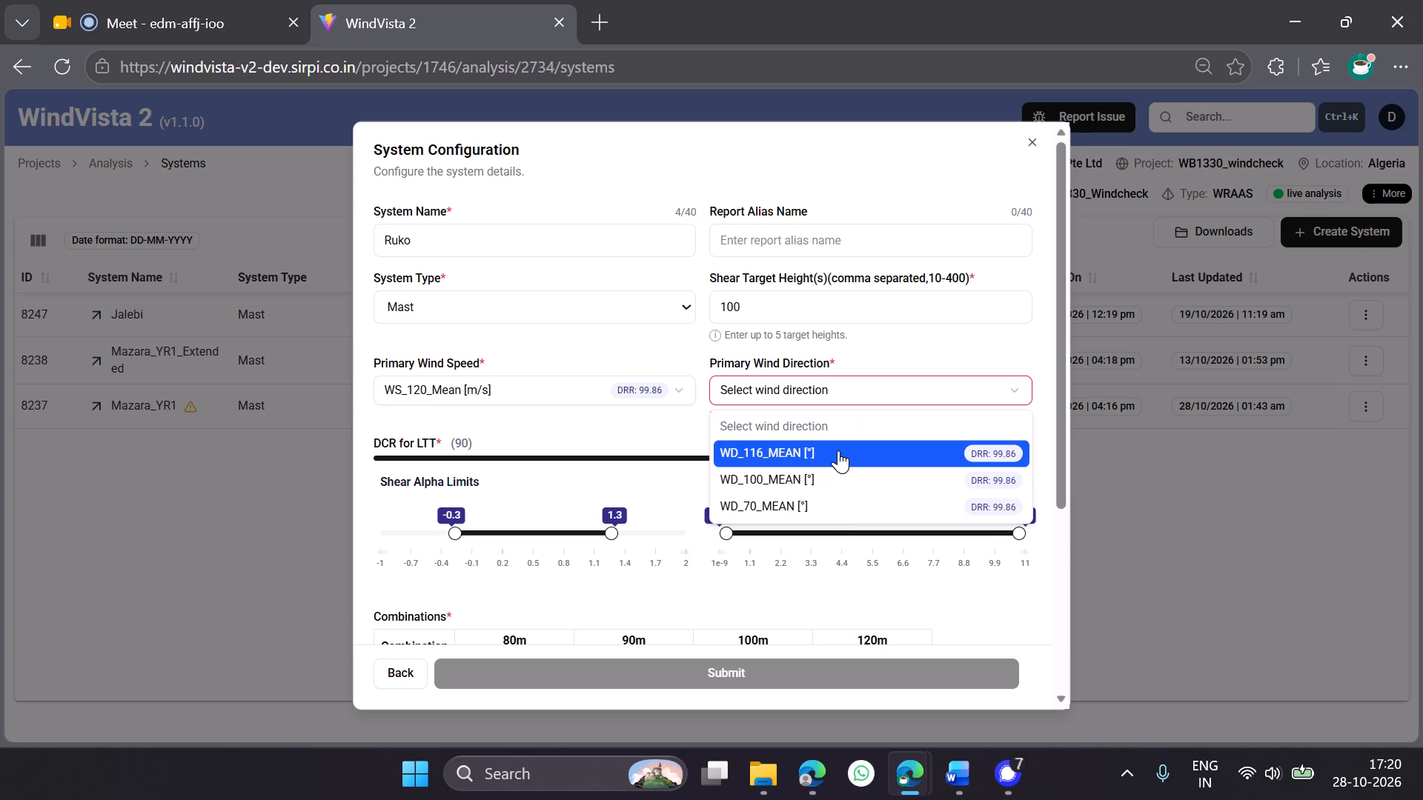
pyautogui.click(838, 450)
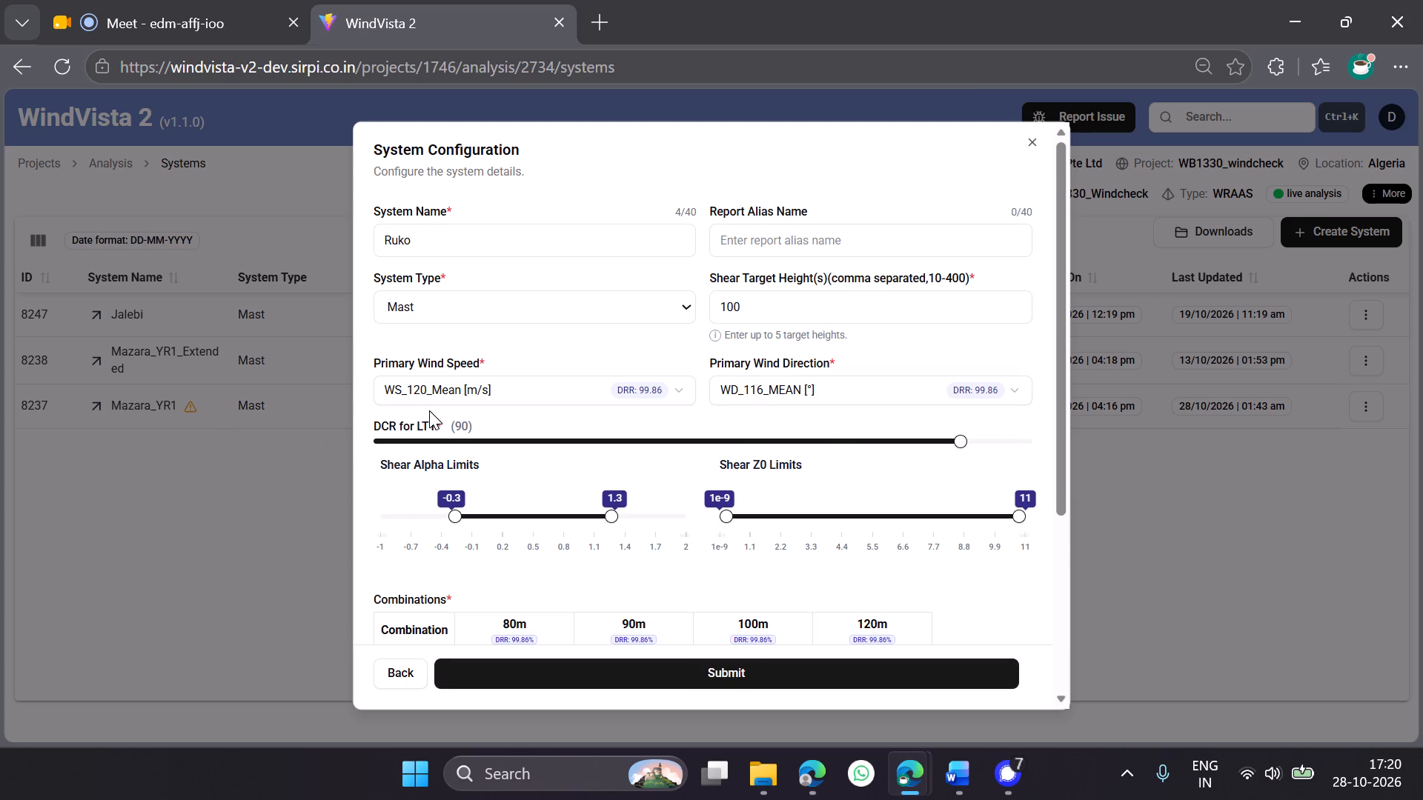
# Review the Ruko system configuration: primary wind speed options, DCR for LTT, shear alpha and Z0 limits, and the height combinations.
pyautogui.click(483, 377)
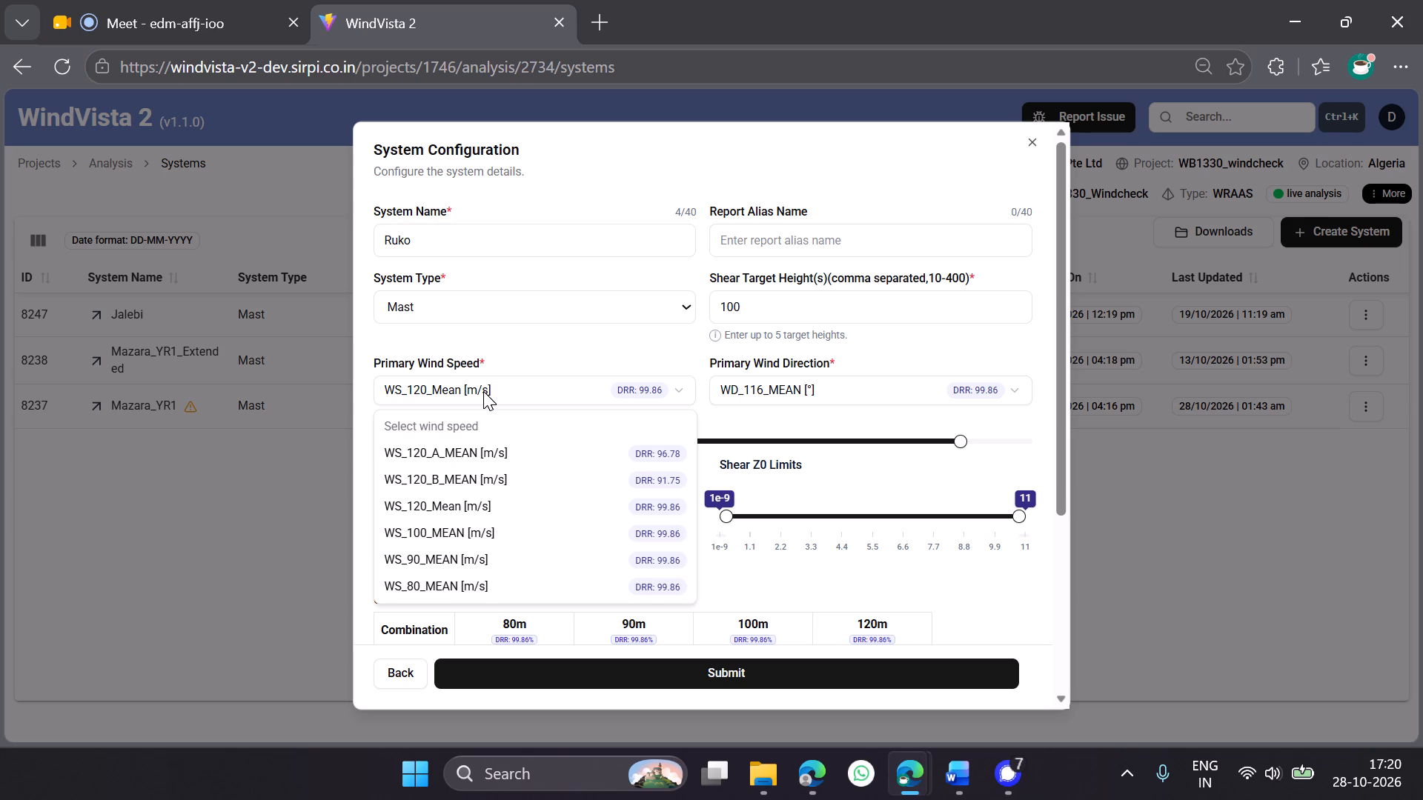
pyautogui.click(497, 350)
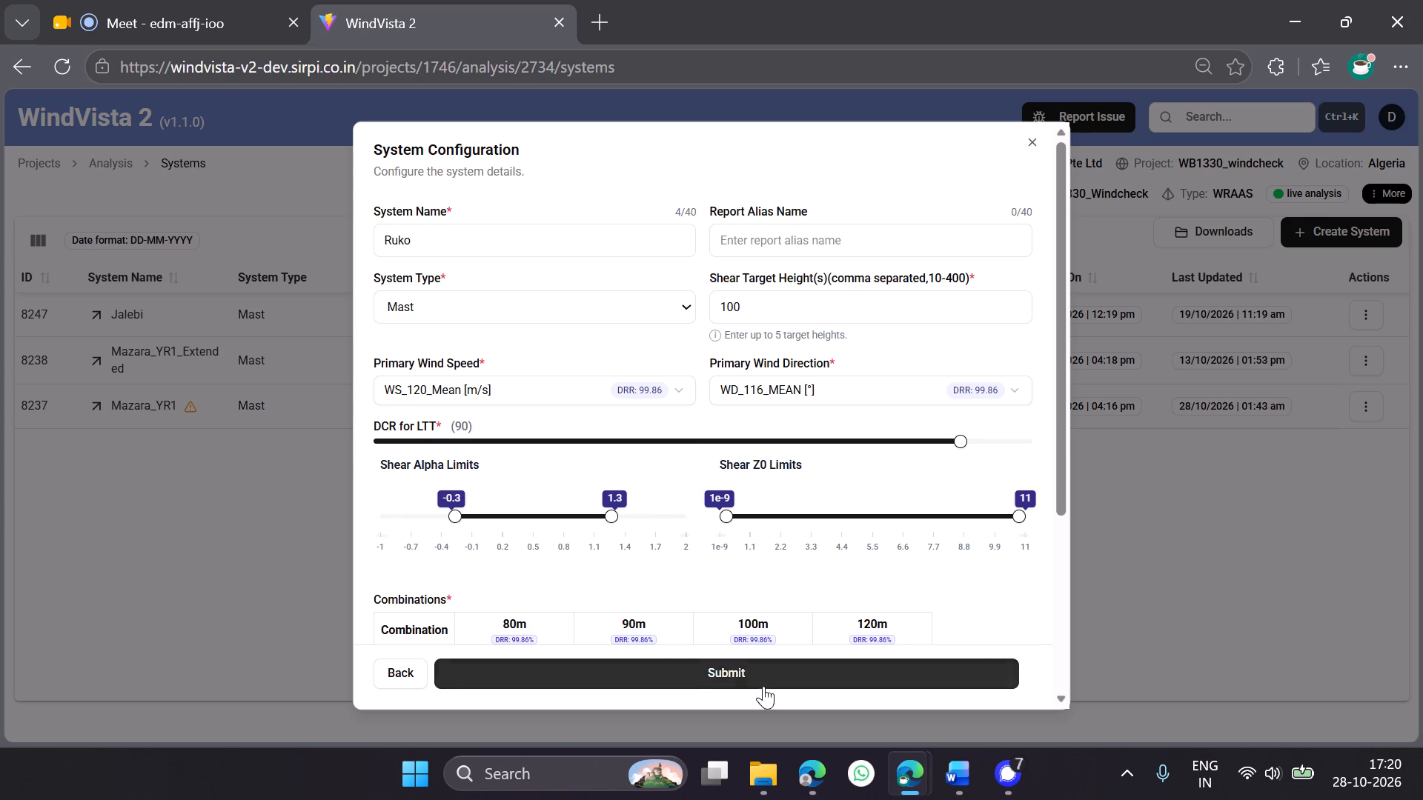
pyautogui.scroll(-5, 551, 540)
pyautogui.scroll(2, 548, 354)
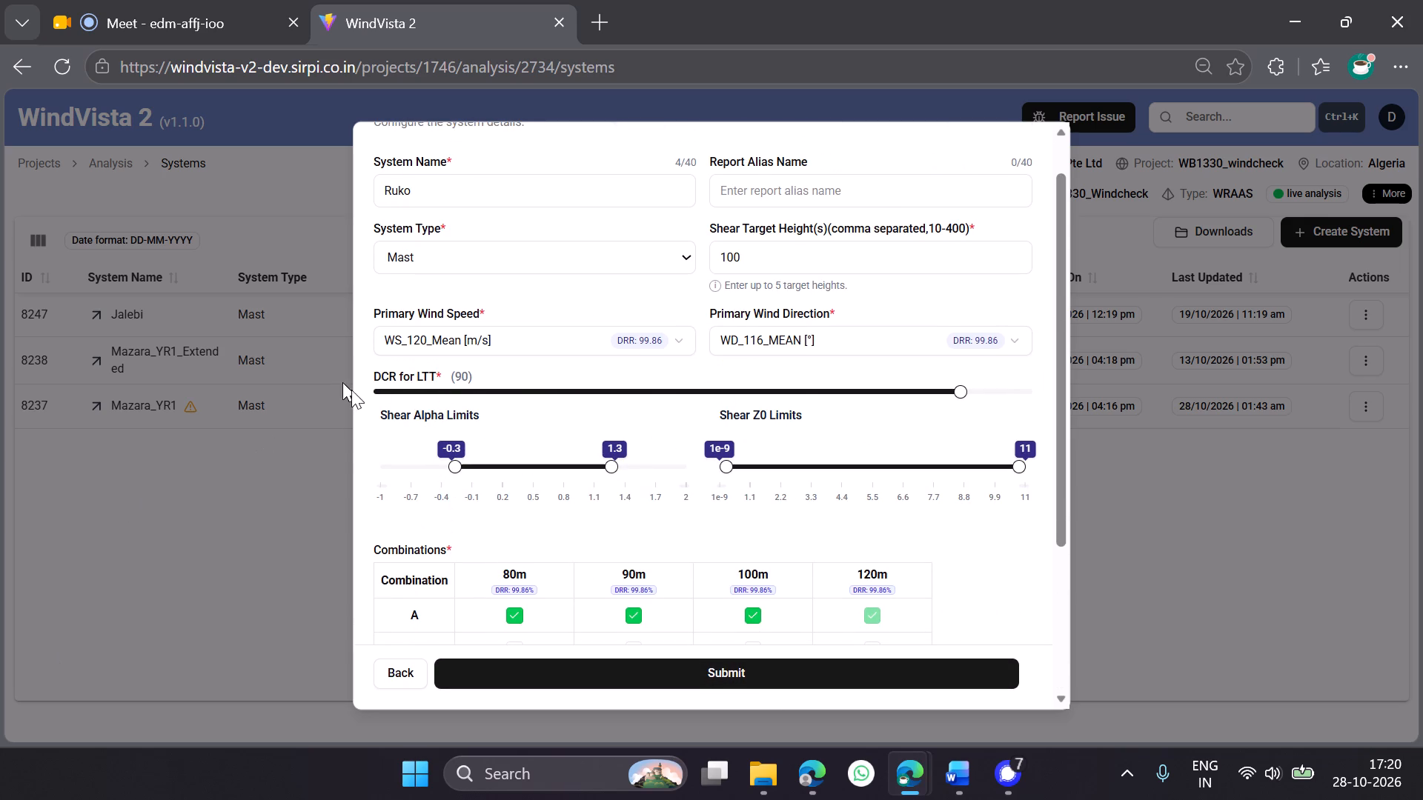
pyautogui.scroll(-2, 724, 453)
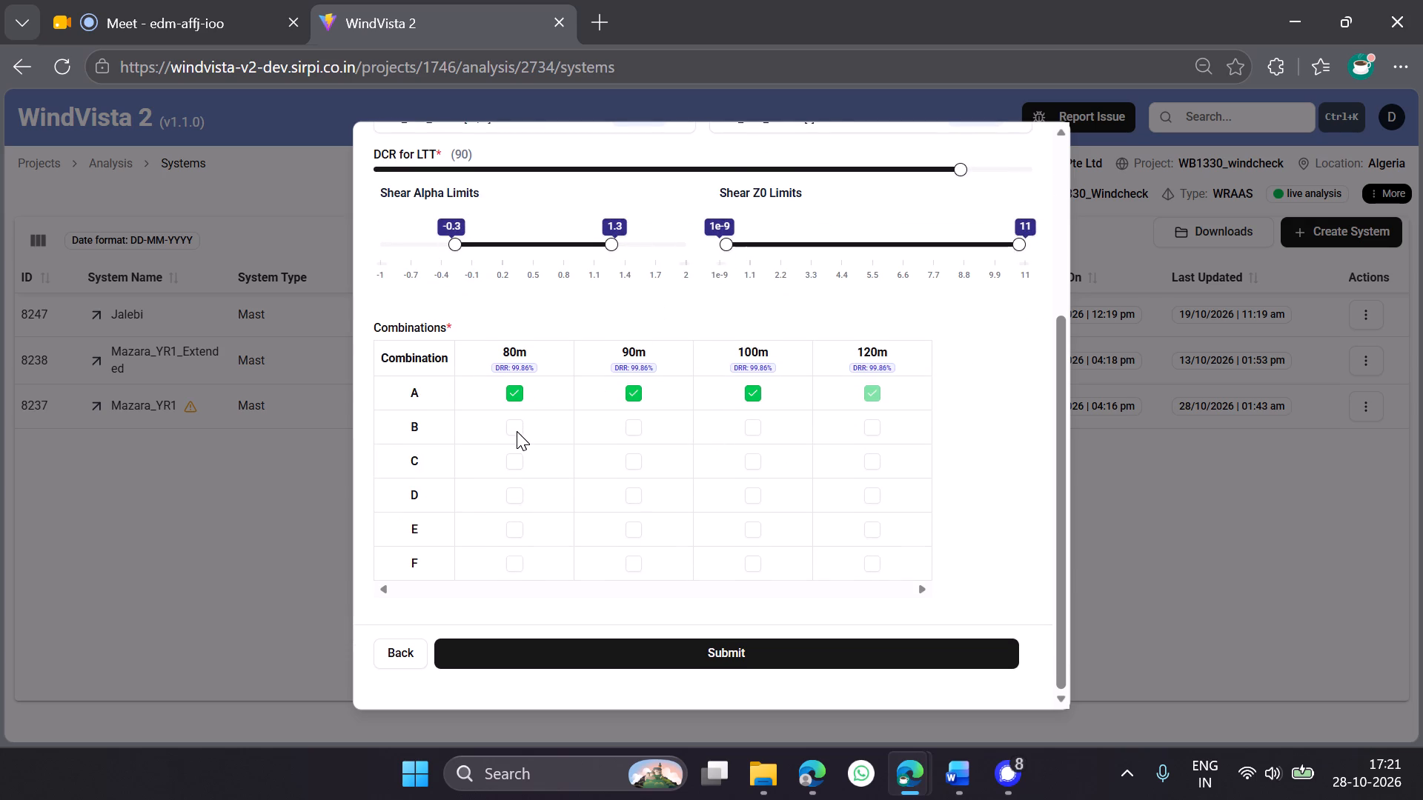
pyautogui.scroll(2, 517, 431)
pyautogui.scroll(-1, 517, 431)
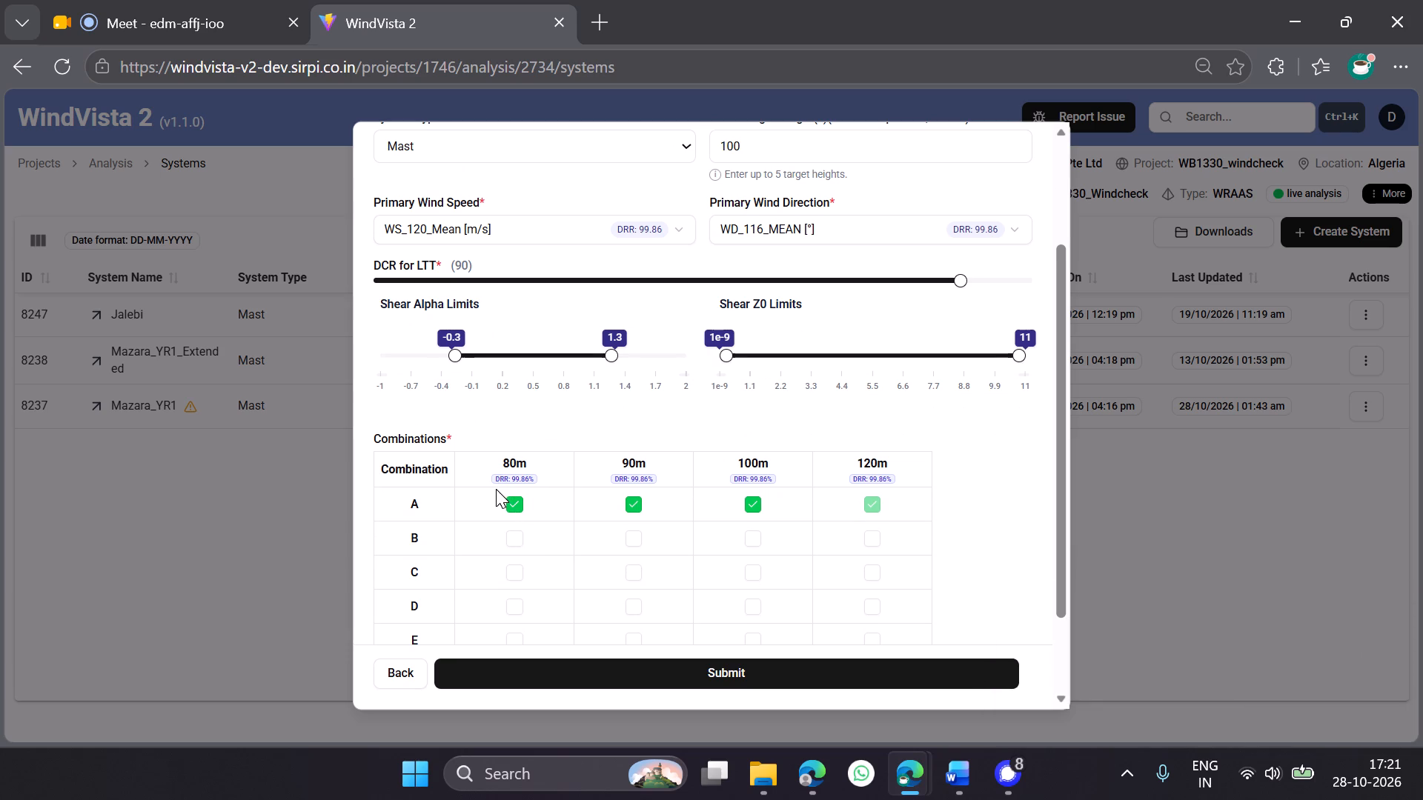
pyautogui.keyDown('ctrl'); pyautogui.scroll(2, 537, 484); pyautogui.keyUp('ctrl')
pyautogui.scroll(-2, 490, 544)
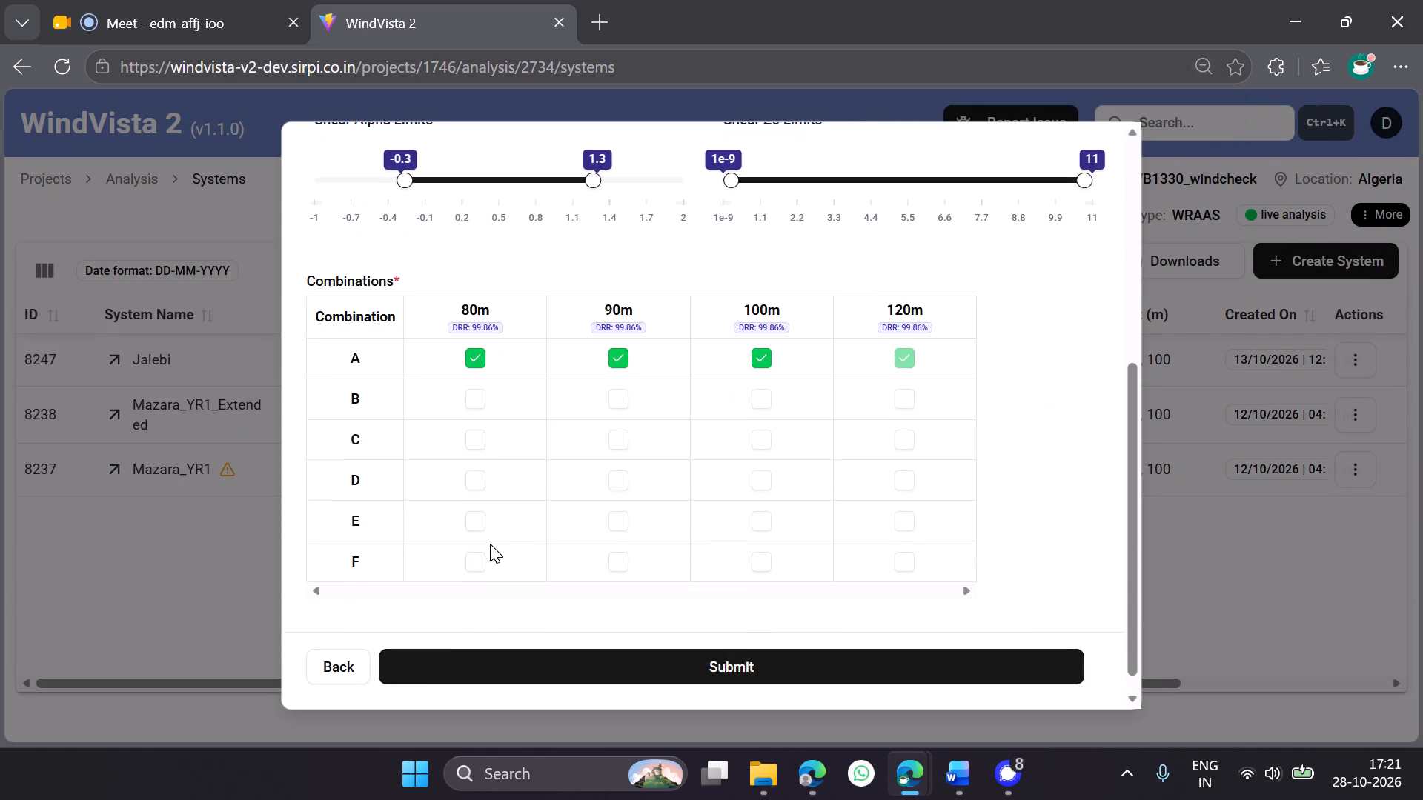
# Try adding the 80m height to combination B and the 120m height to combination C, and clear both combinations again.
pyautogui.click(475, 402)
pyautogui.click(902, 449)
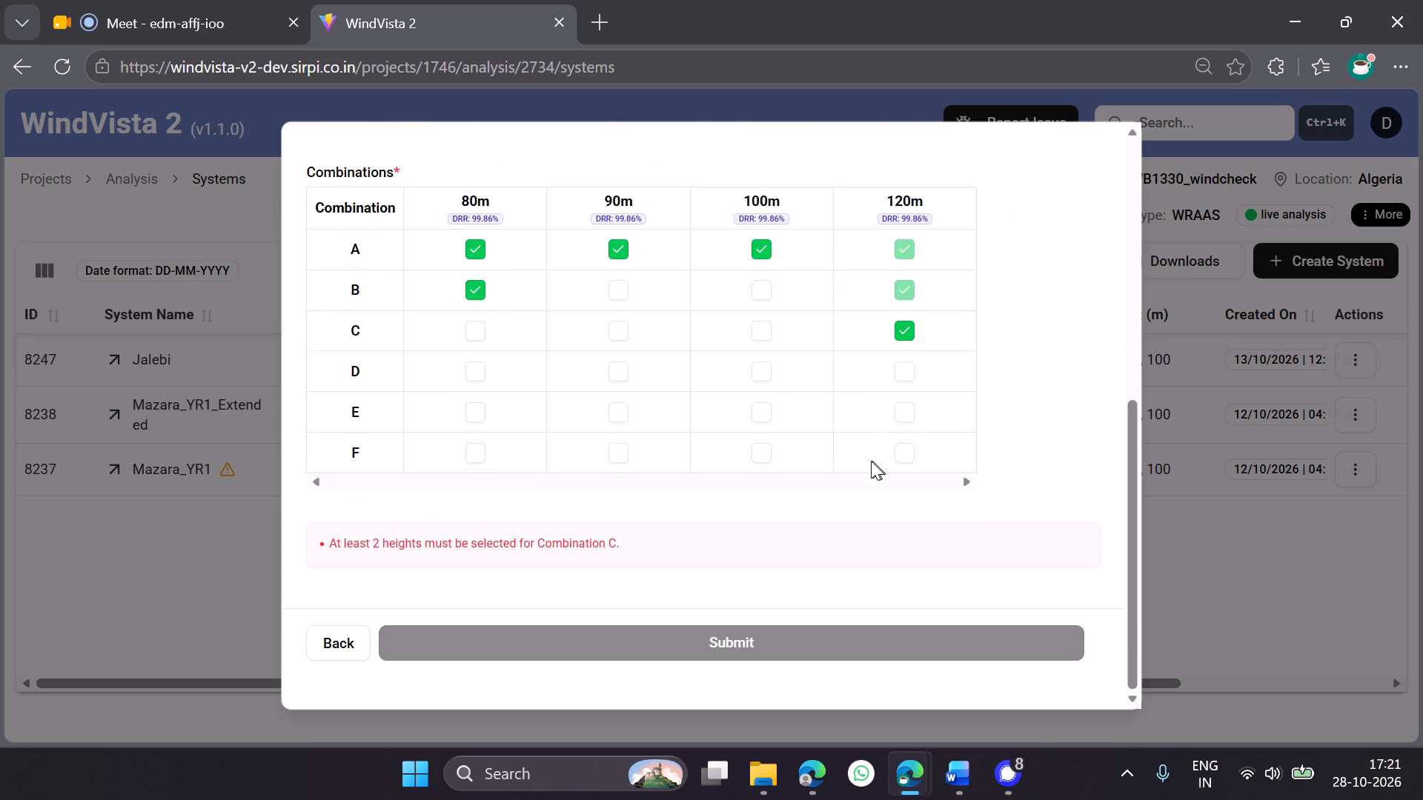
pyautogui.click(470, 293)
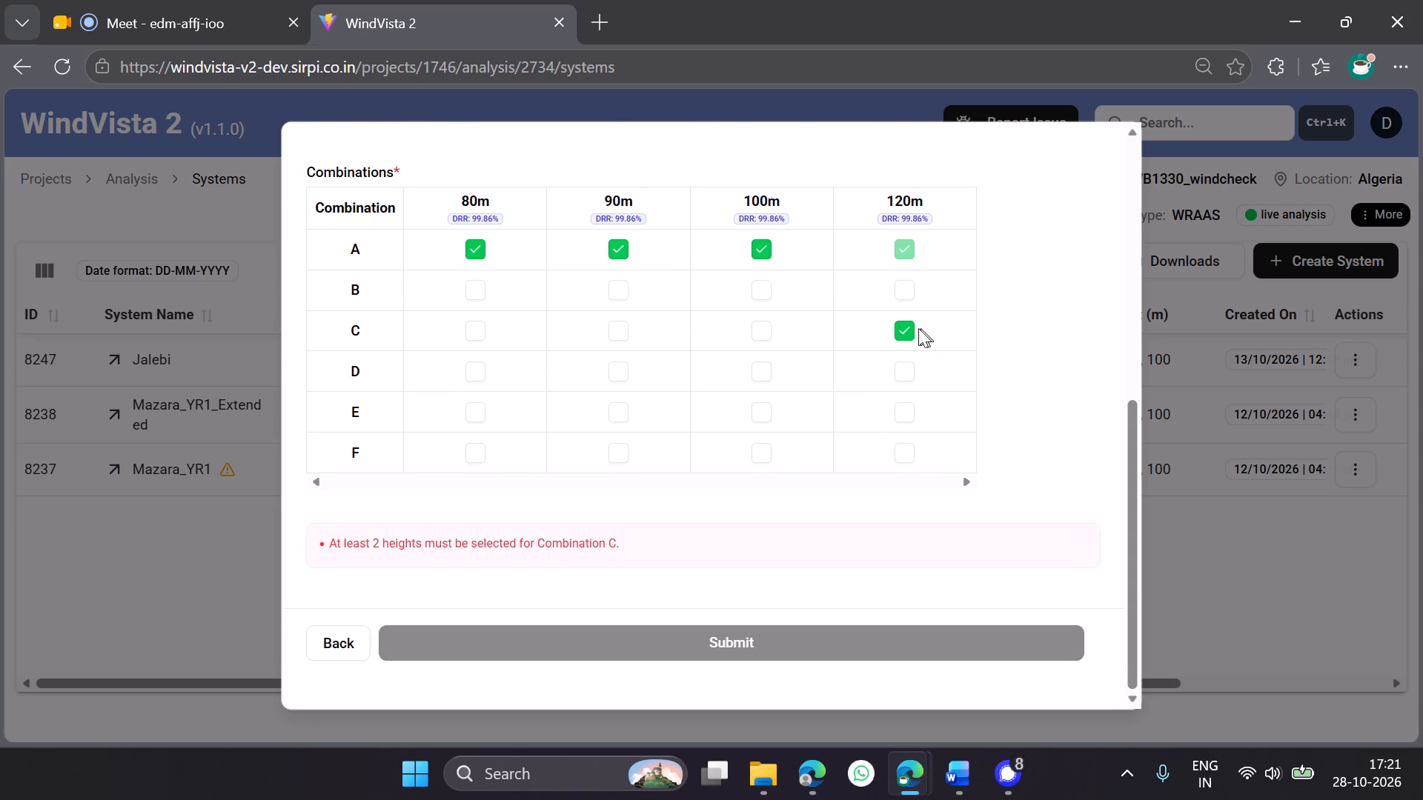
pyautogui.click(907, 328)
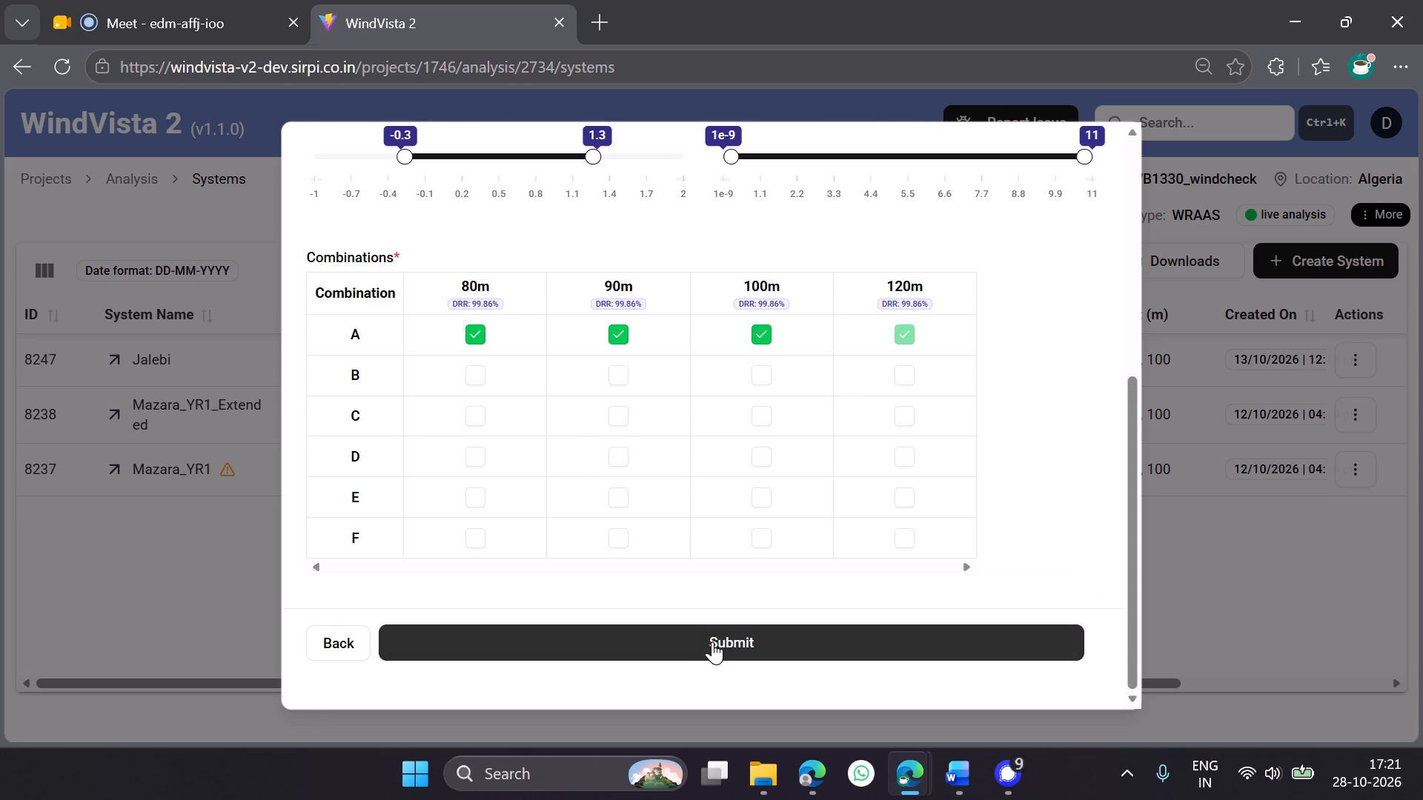
# Submit the system configuration to create the Ruko system with only combination A selected.
pyautogui.click(712, 641)
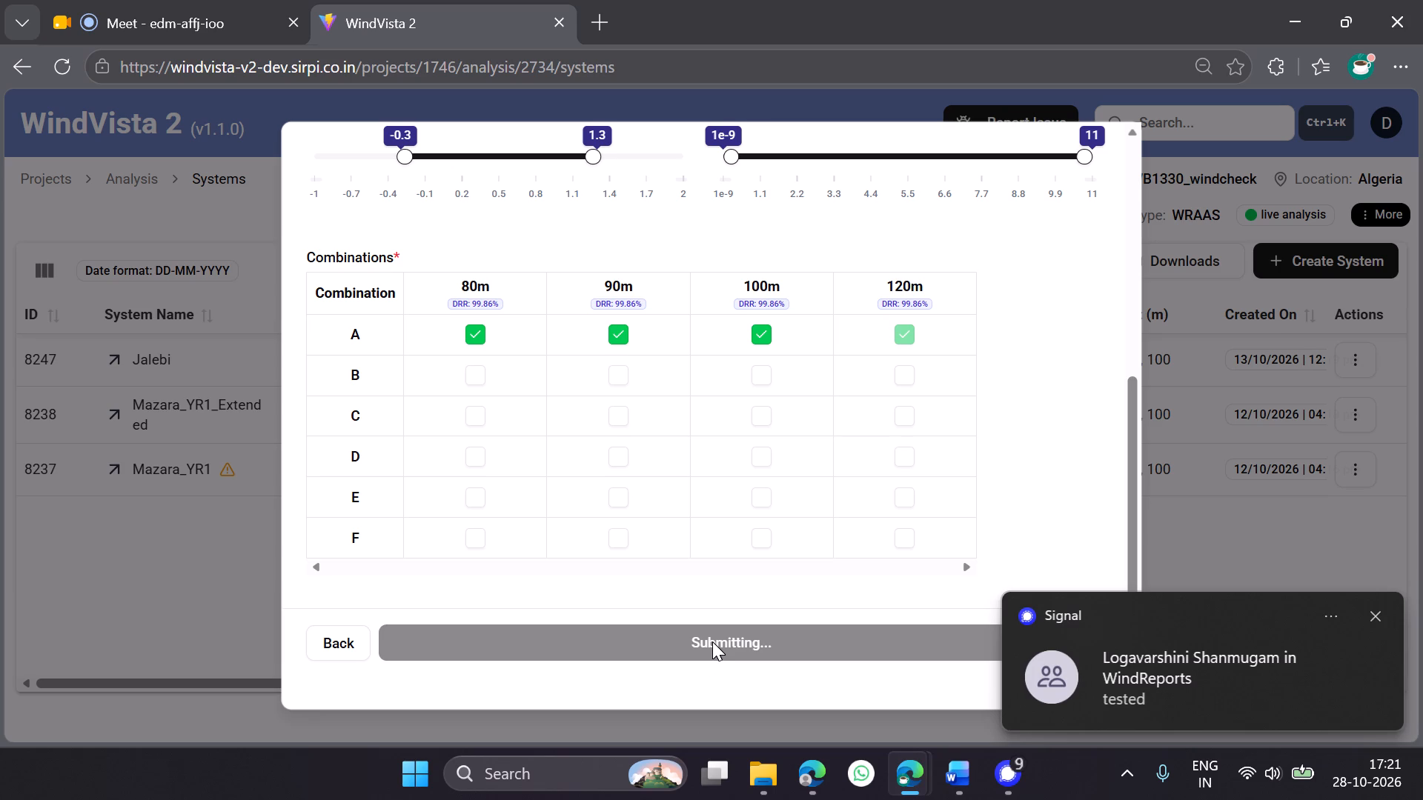
pyautogui.scroll(7, 746, 581)
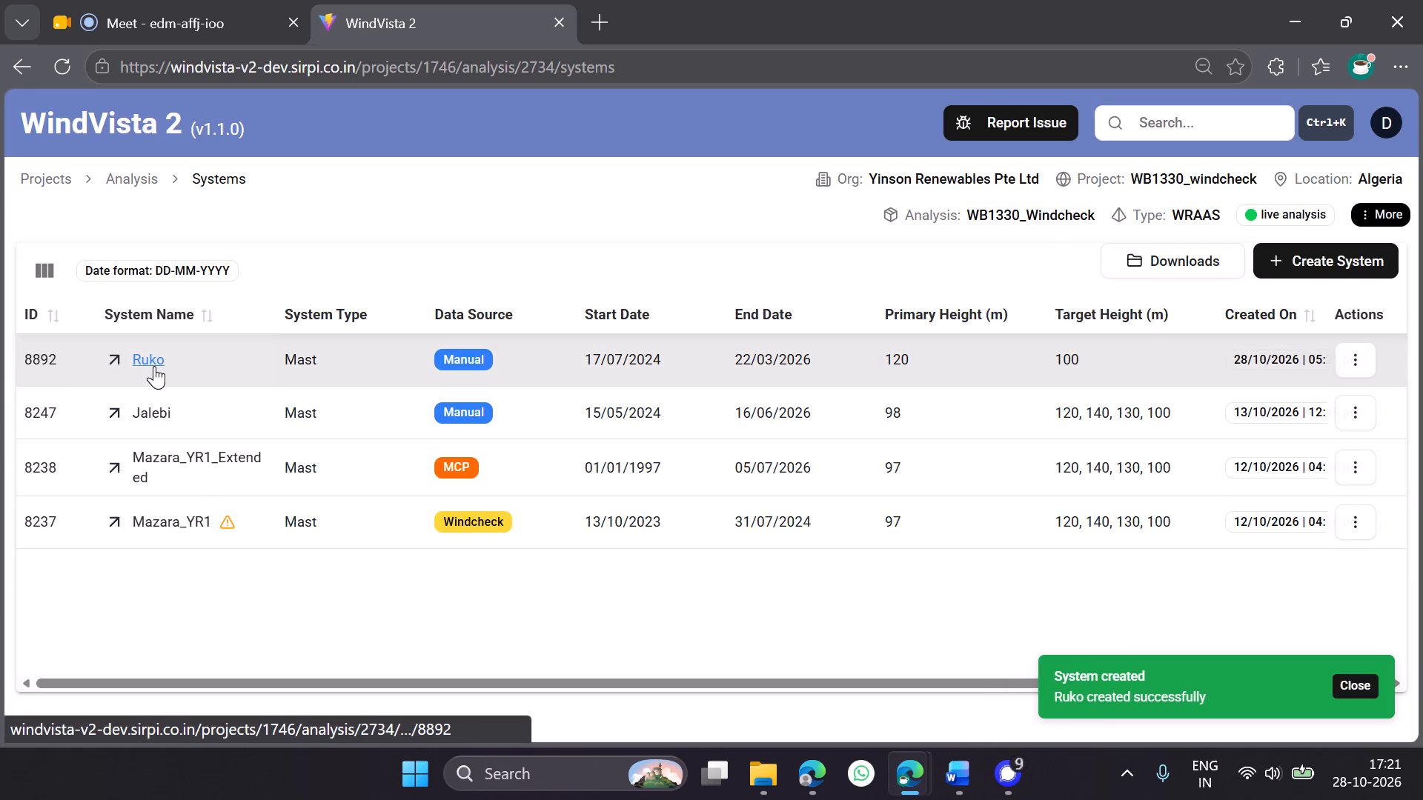
# Open the new Ruko system and examine its services status and measurement data.
pyautogui.click(154, 366)
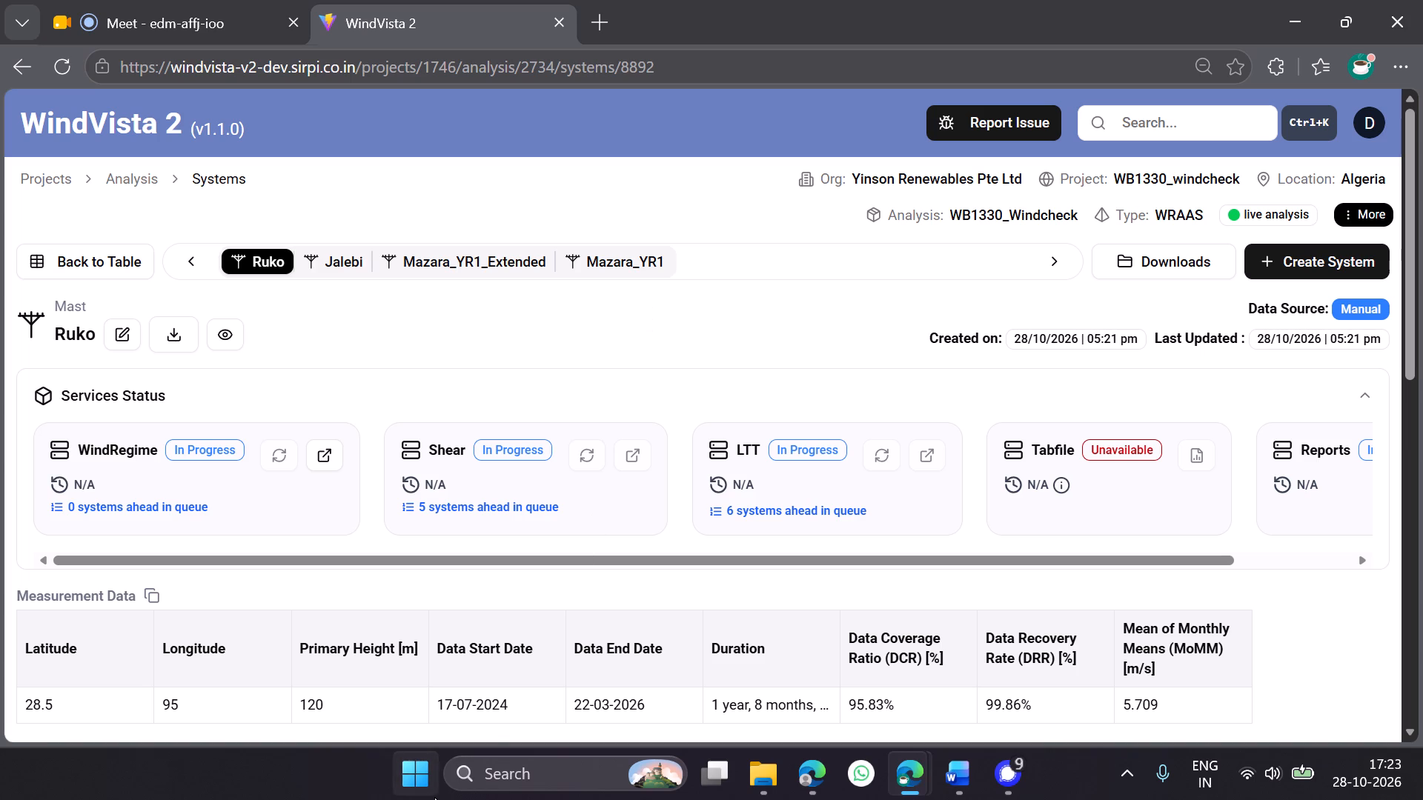
# Go back to the project's analysis list and reopen the systems list of the WB1330_Windcheck analysis.
pyautogui.click(132, 174)
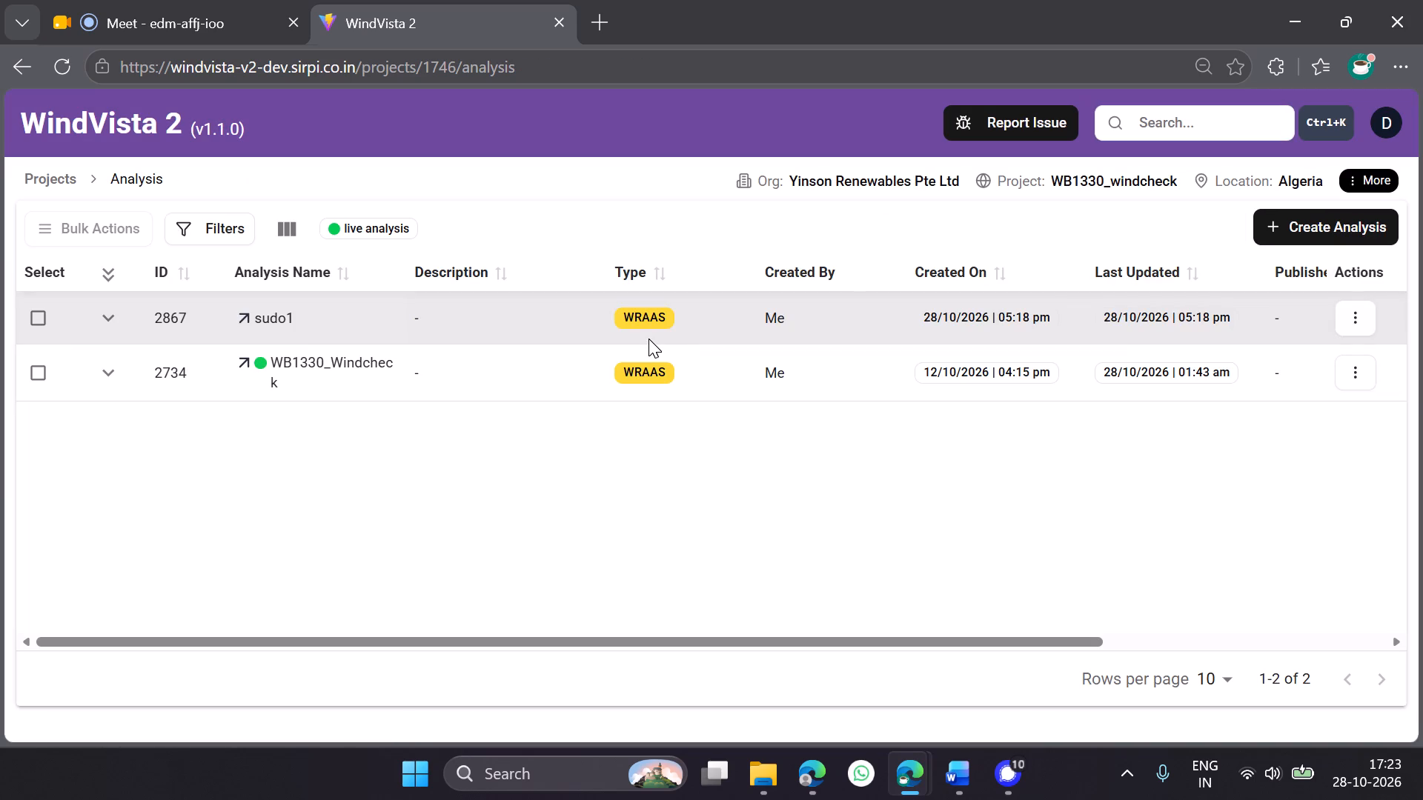
pyautogui.click(272, 353)
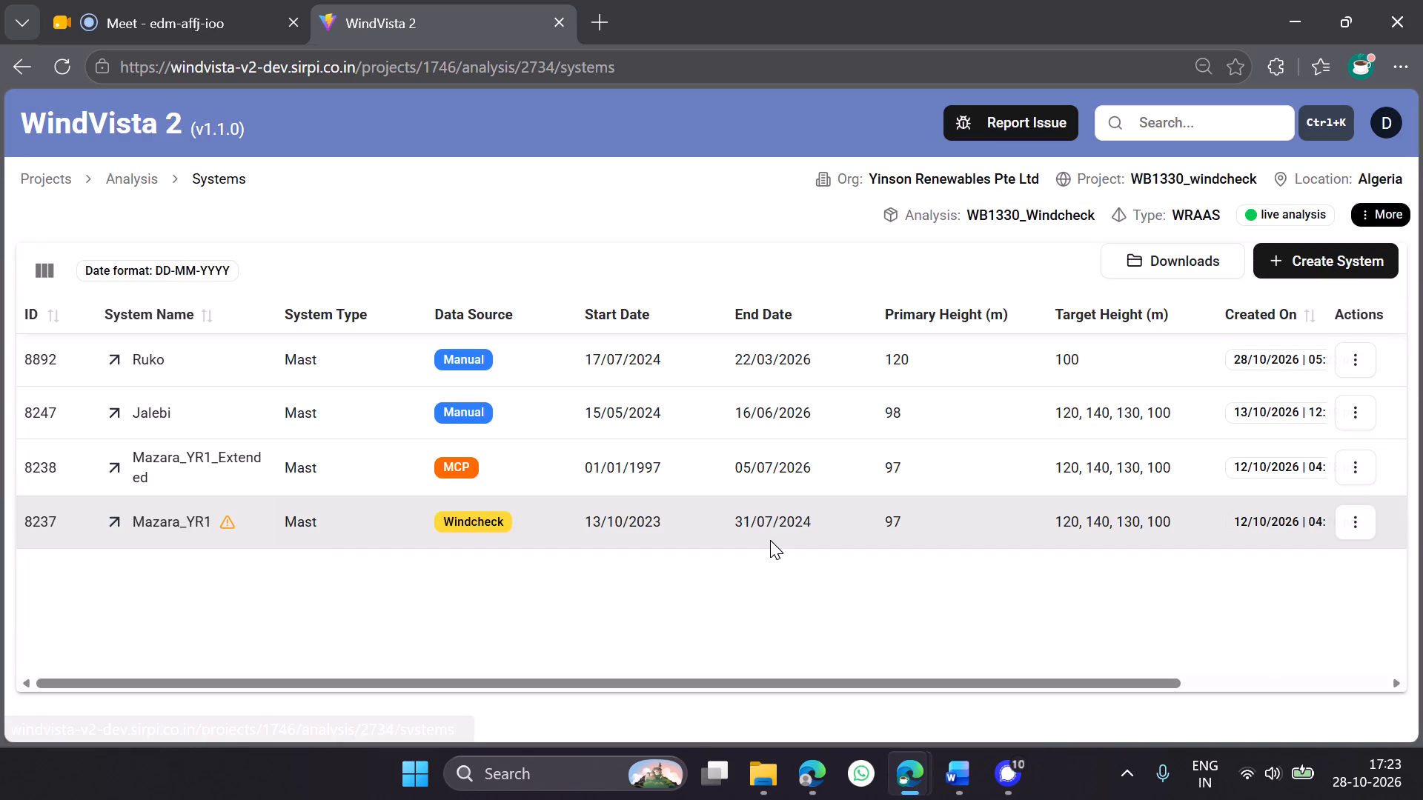
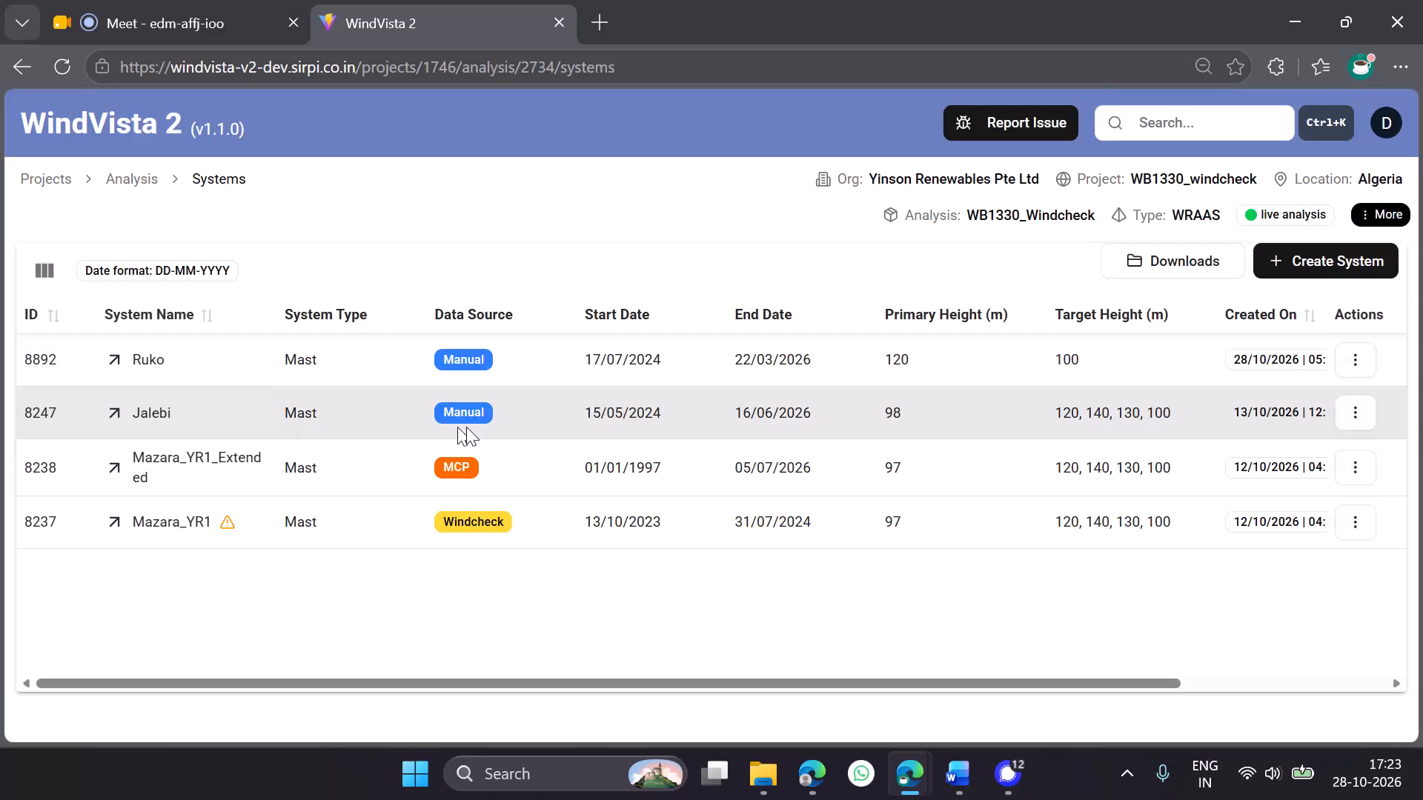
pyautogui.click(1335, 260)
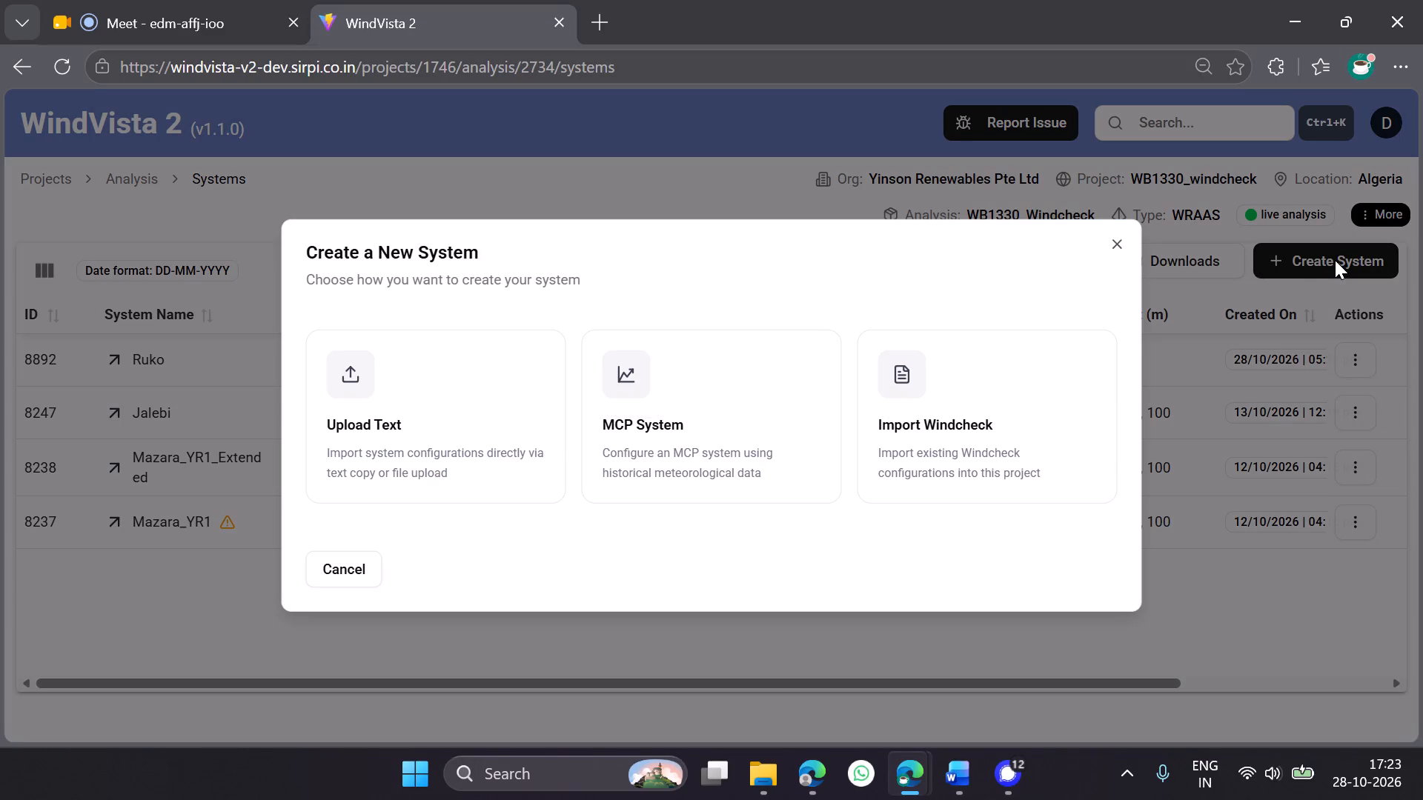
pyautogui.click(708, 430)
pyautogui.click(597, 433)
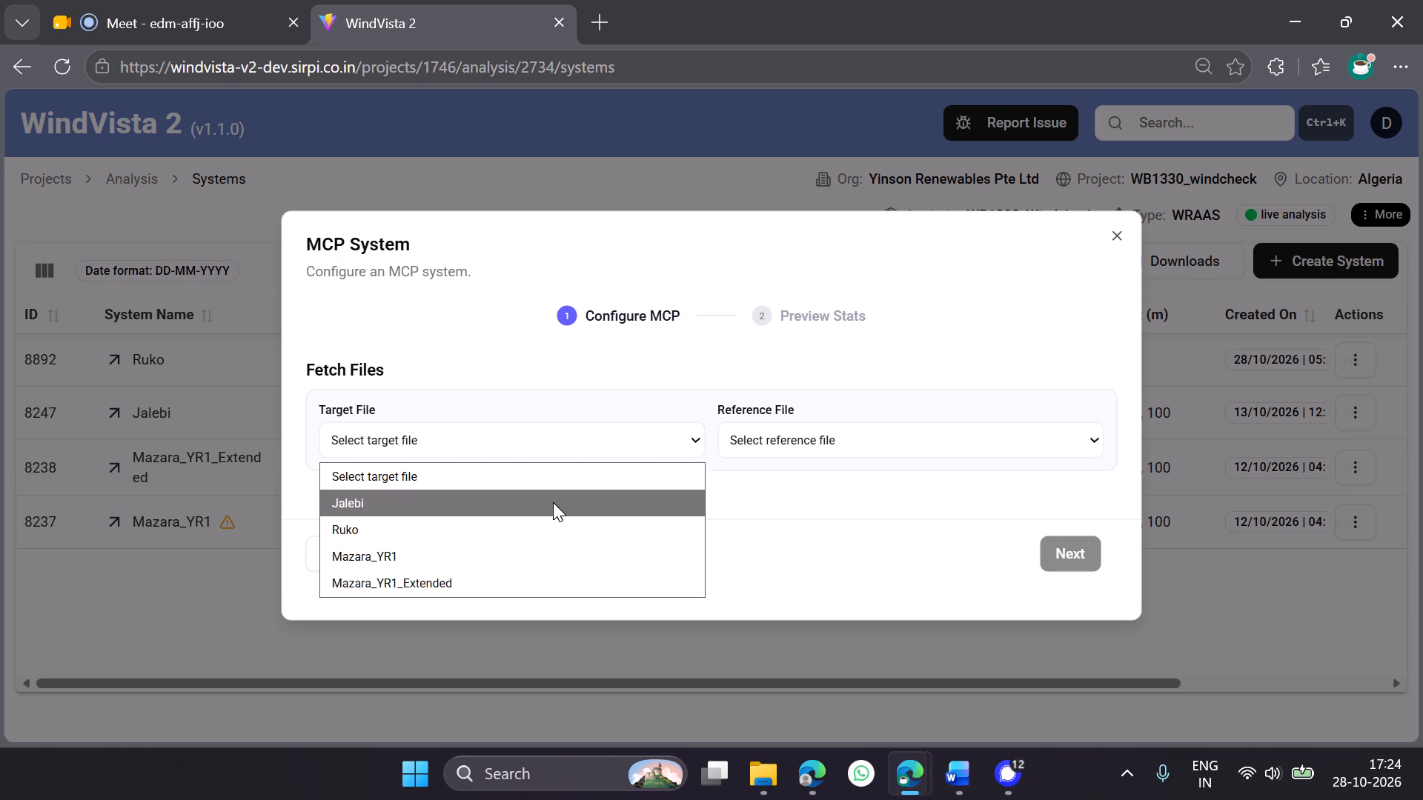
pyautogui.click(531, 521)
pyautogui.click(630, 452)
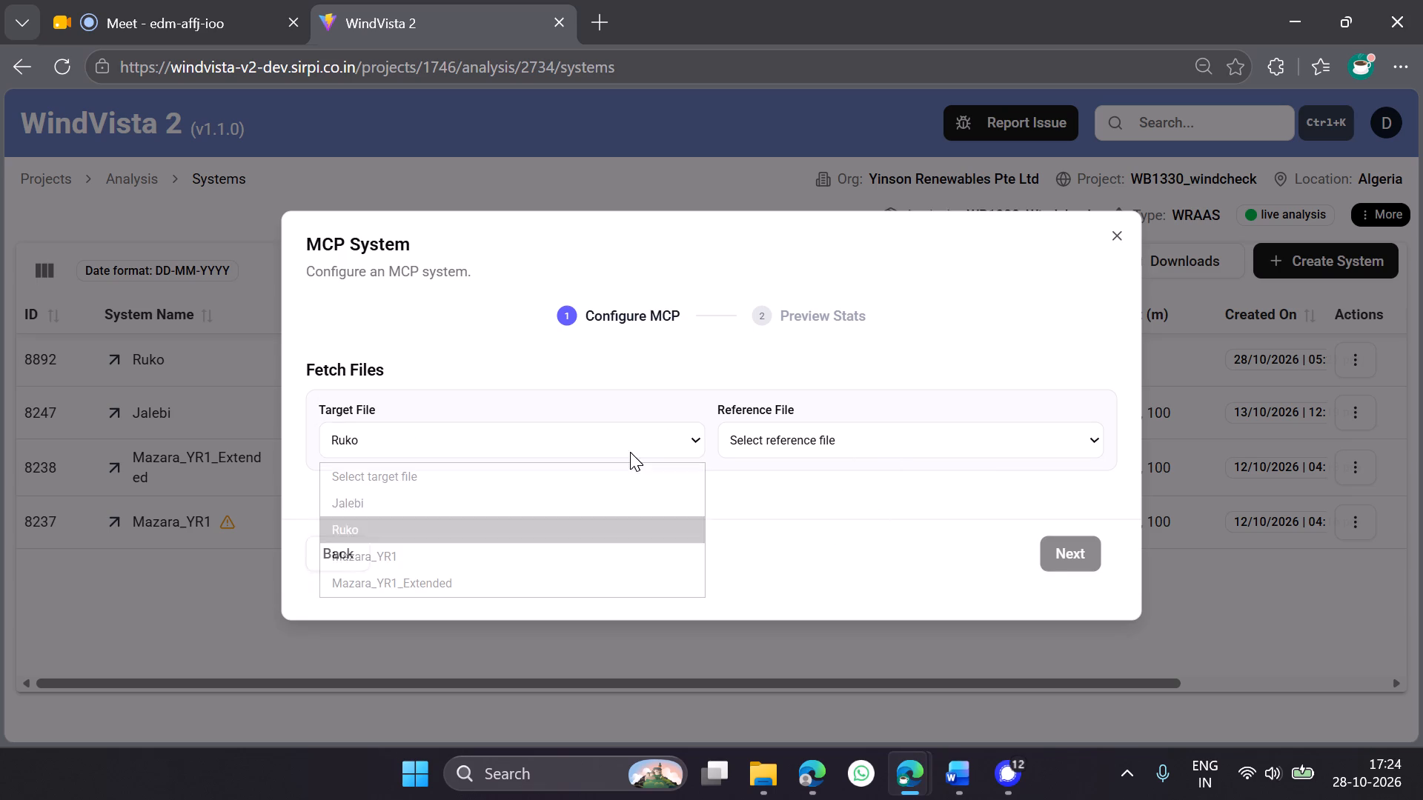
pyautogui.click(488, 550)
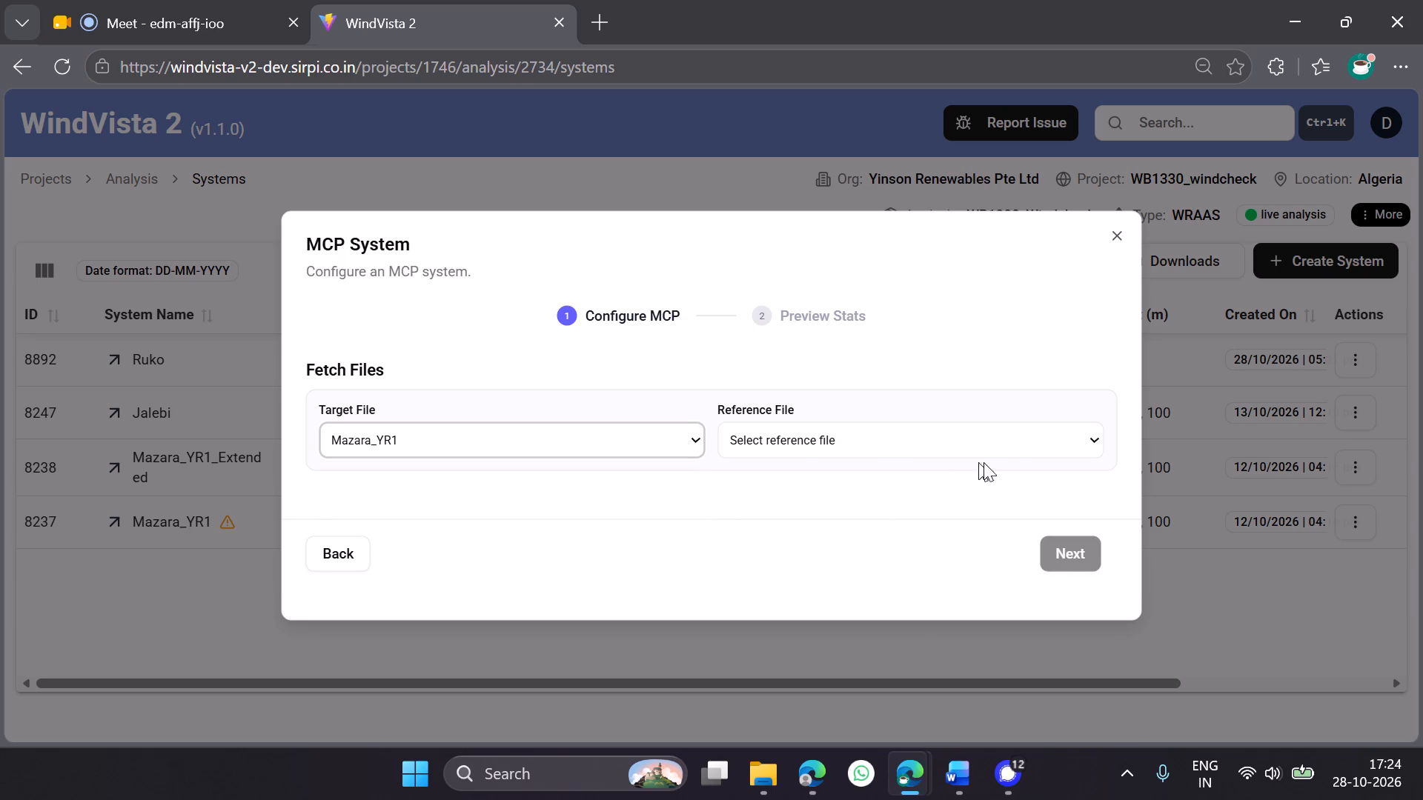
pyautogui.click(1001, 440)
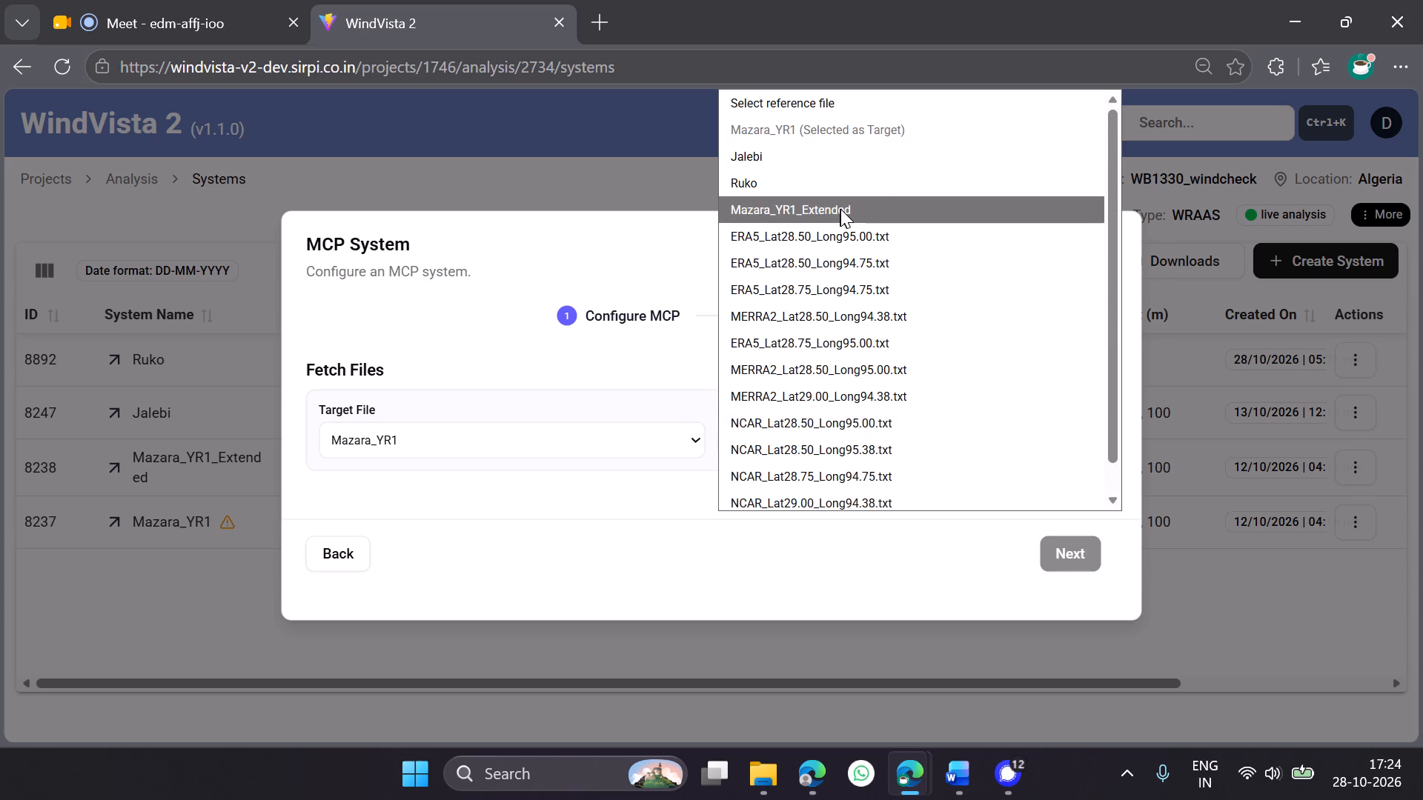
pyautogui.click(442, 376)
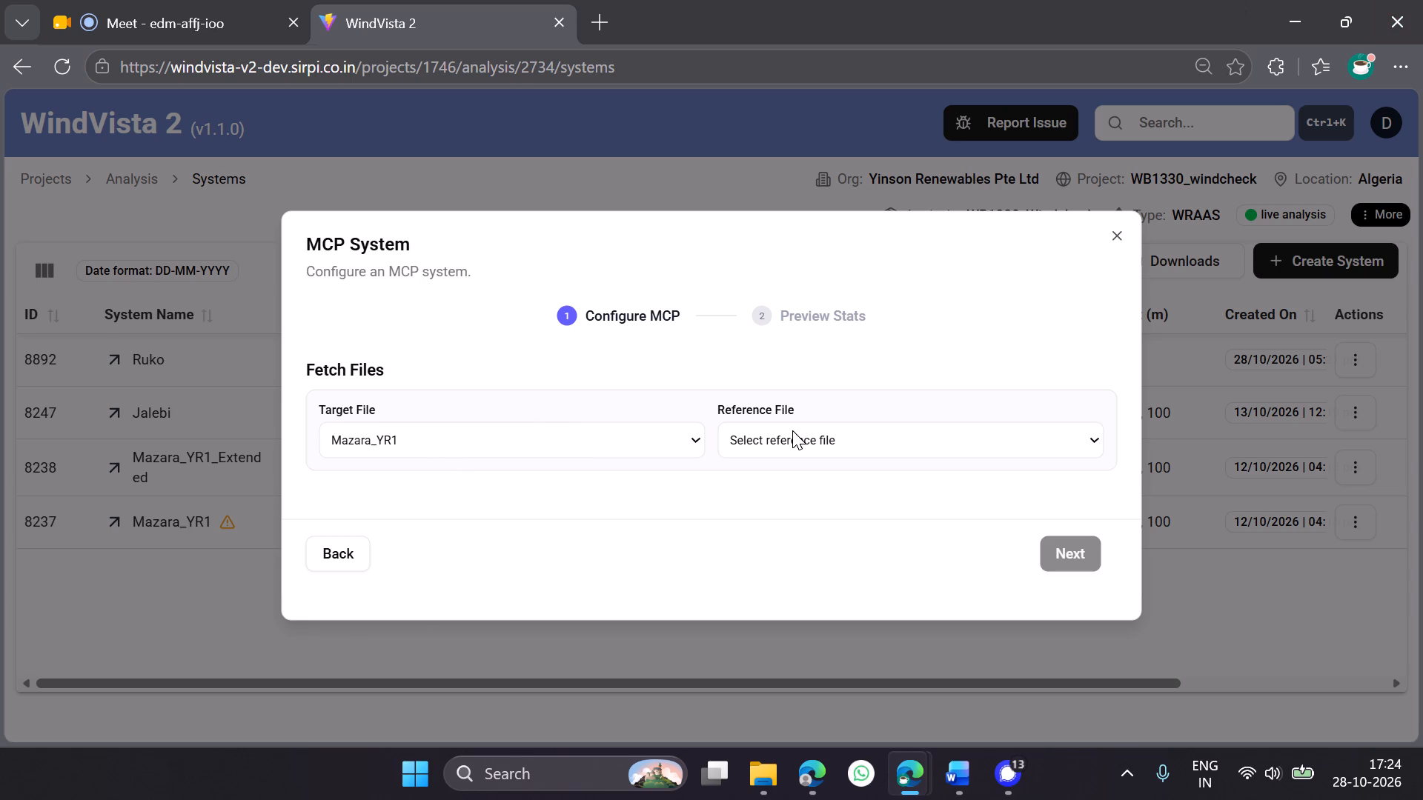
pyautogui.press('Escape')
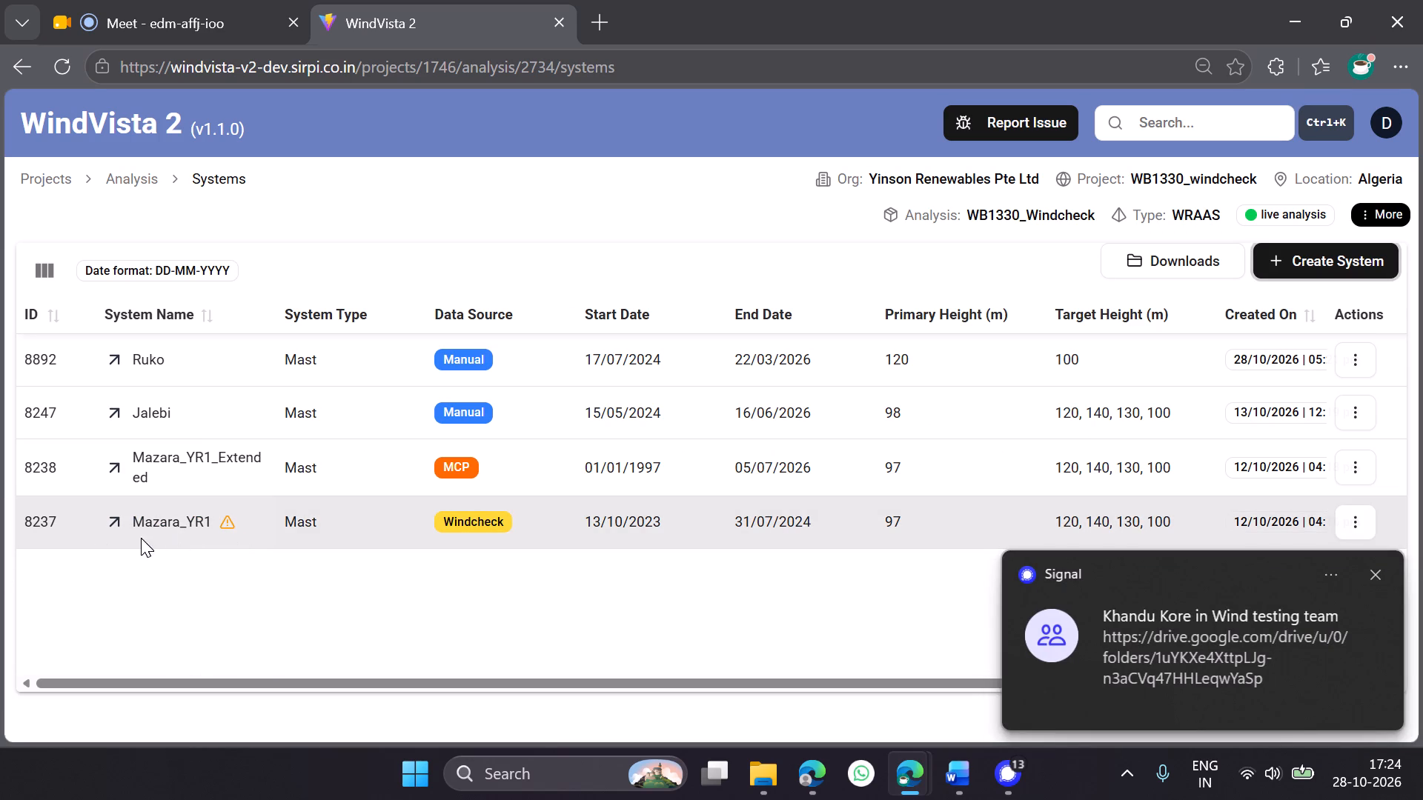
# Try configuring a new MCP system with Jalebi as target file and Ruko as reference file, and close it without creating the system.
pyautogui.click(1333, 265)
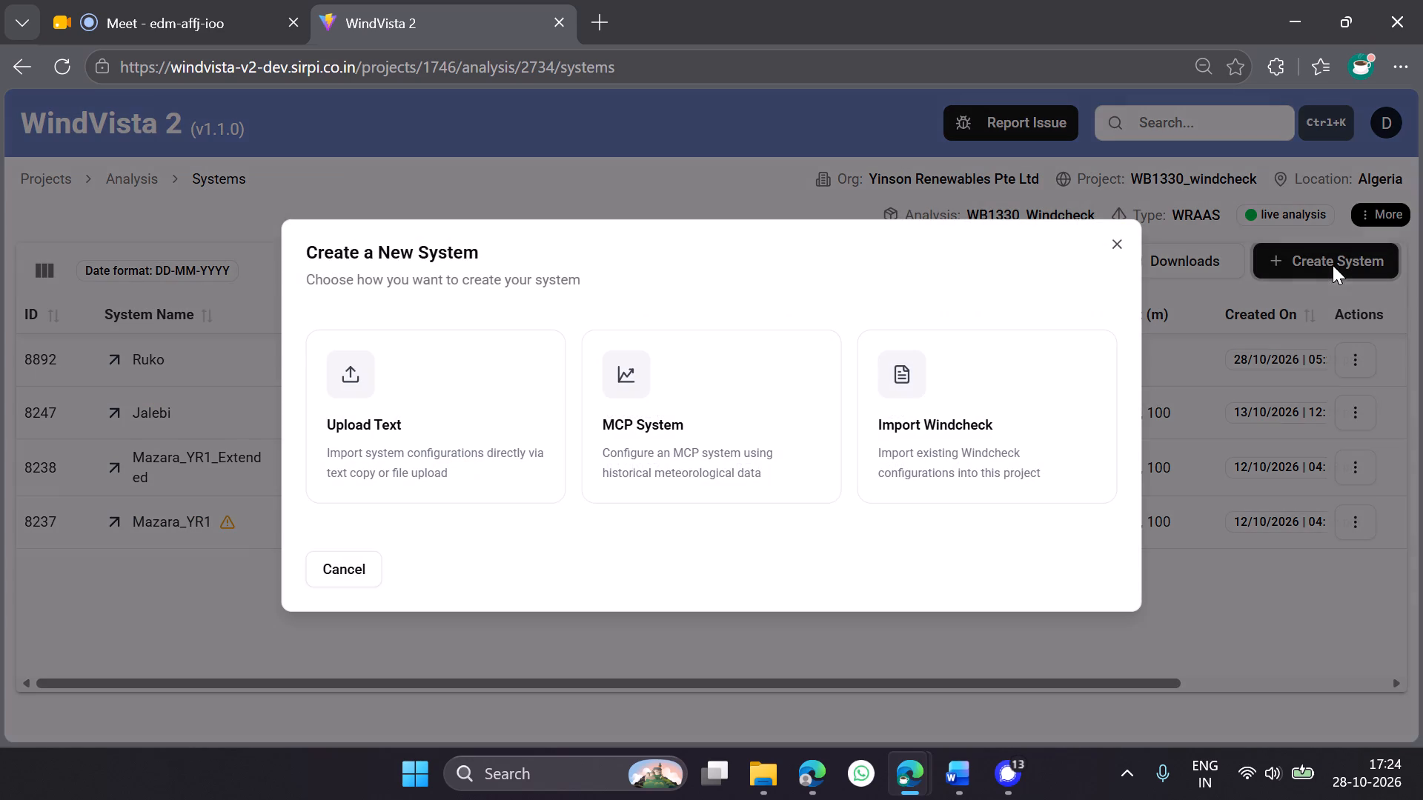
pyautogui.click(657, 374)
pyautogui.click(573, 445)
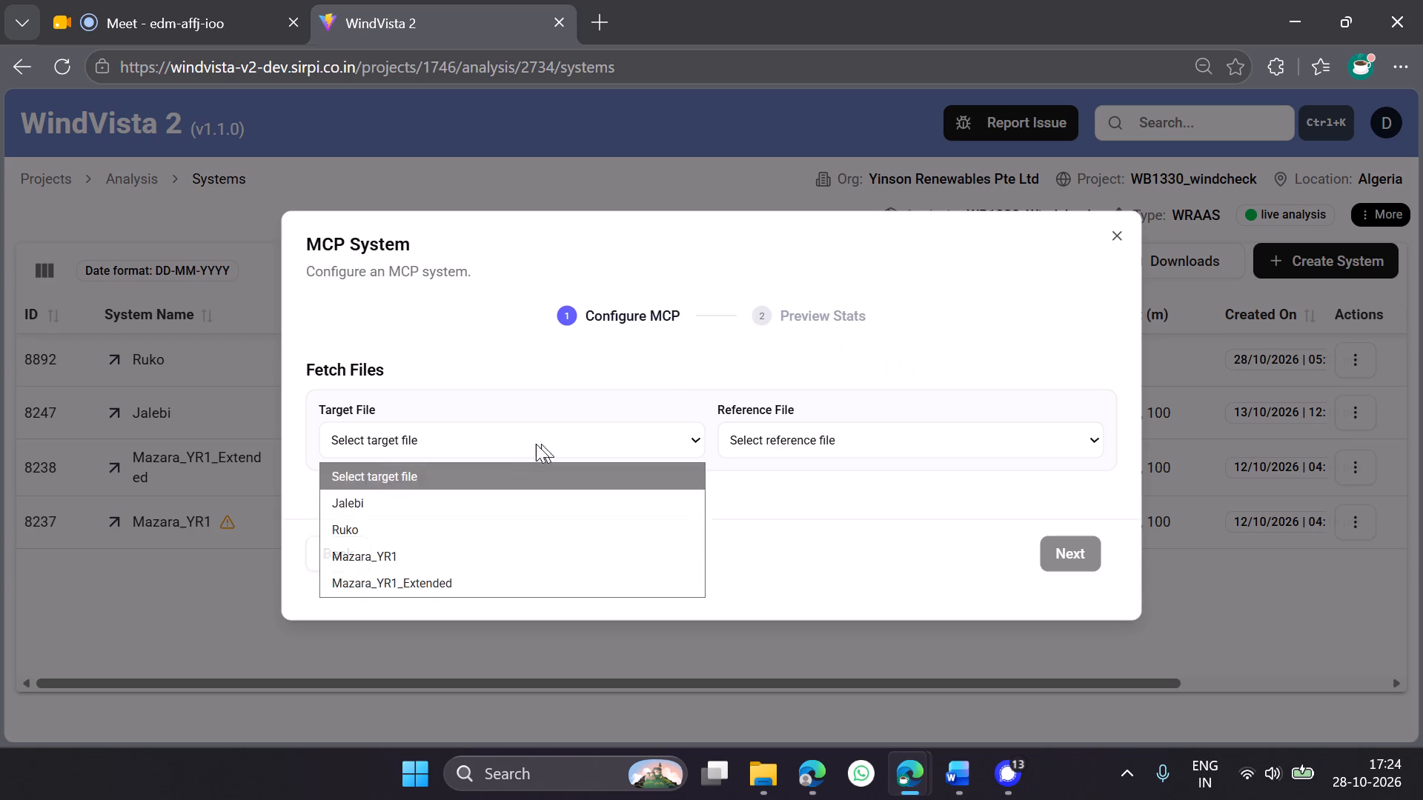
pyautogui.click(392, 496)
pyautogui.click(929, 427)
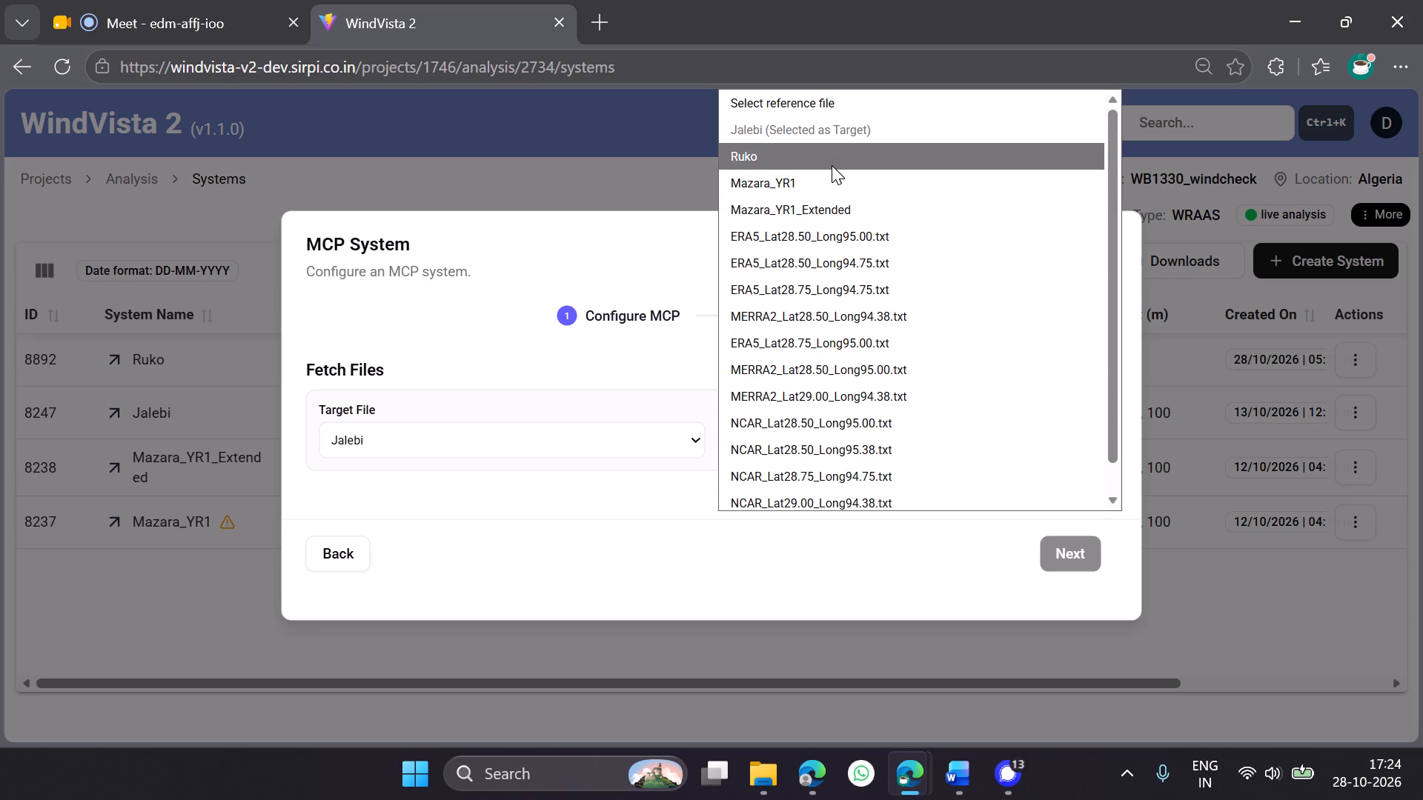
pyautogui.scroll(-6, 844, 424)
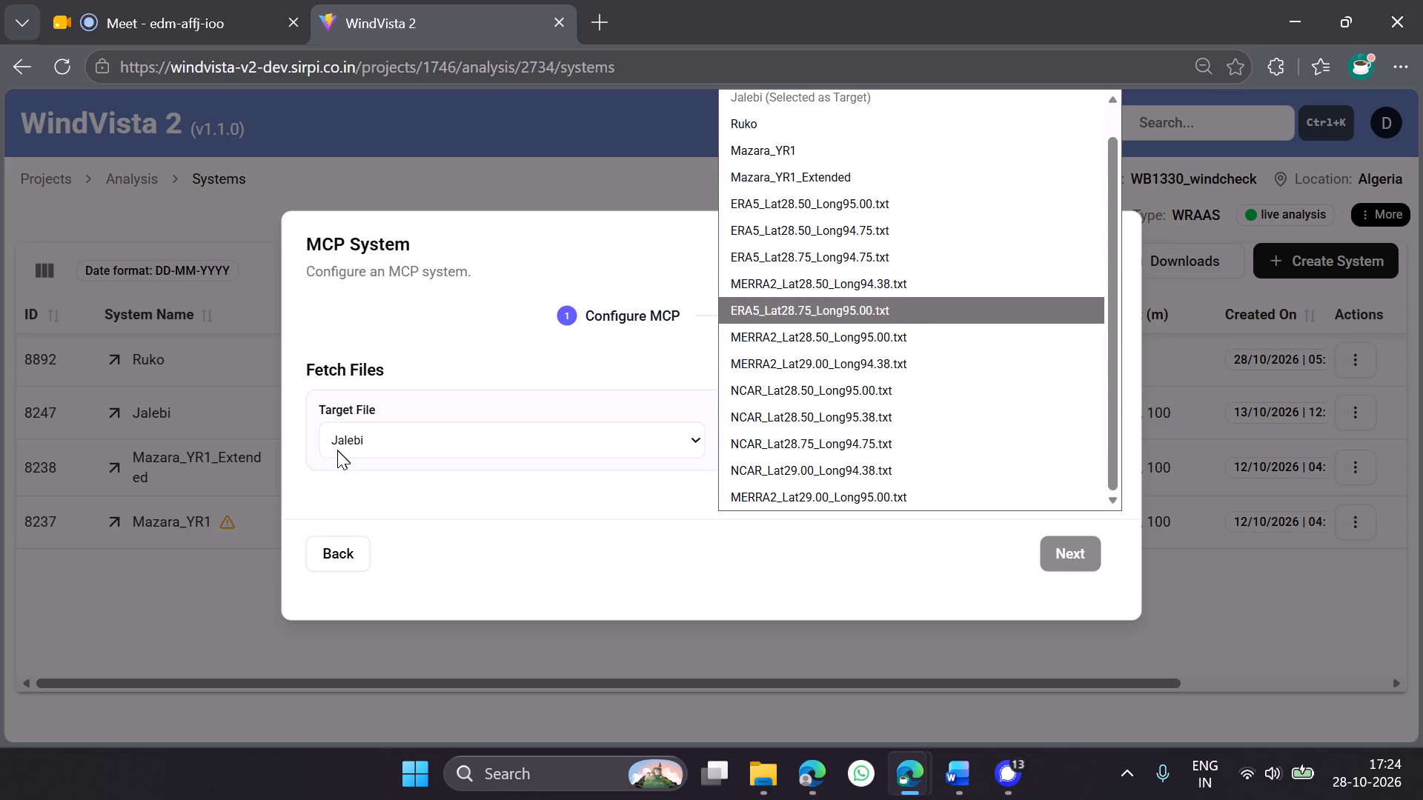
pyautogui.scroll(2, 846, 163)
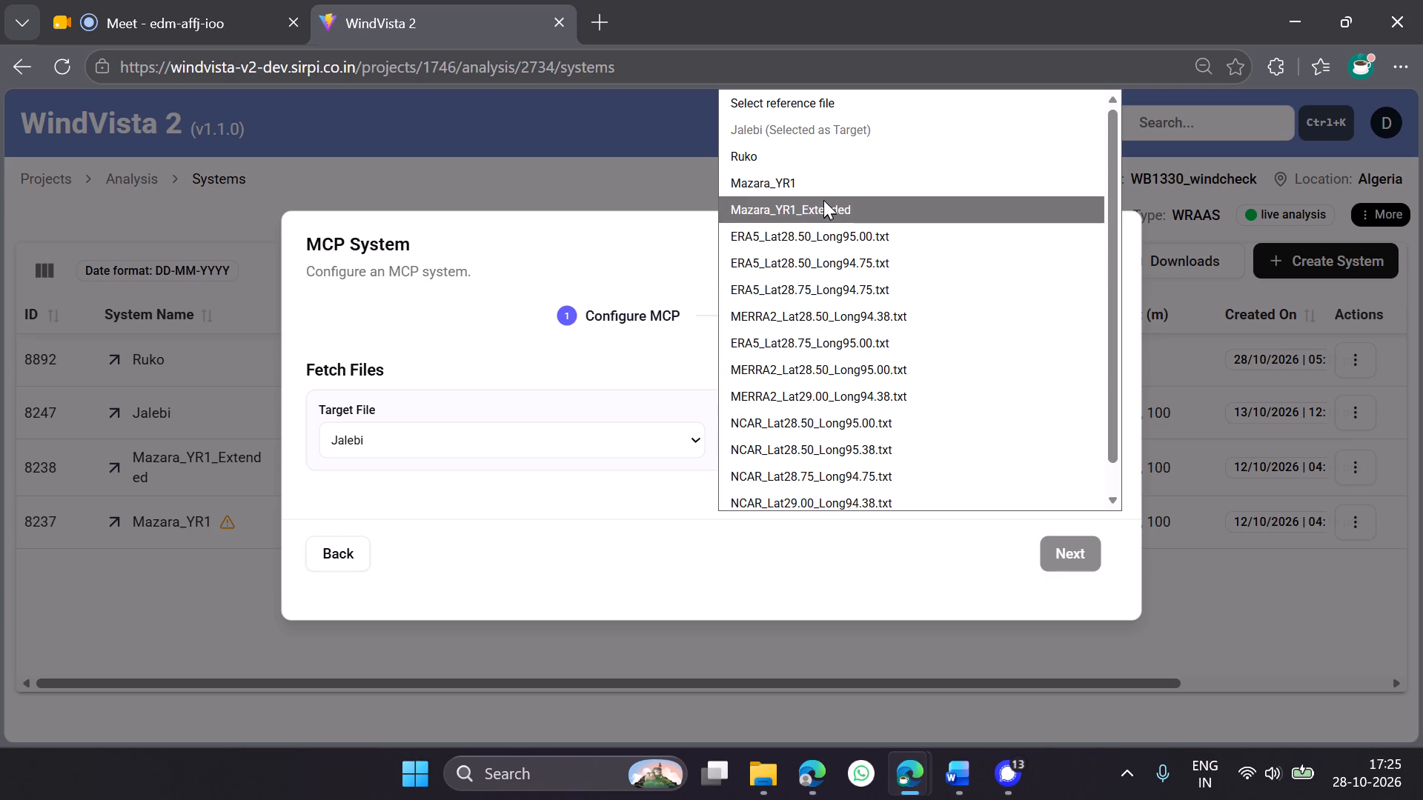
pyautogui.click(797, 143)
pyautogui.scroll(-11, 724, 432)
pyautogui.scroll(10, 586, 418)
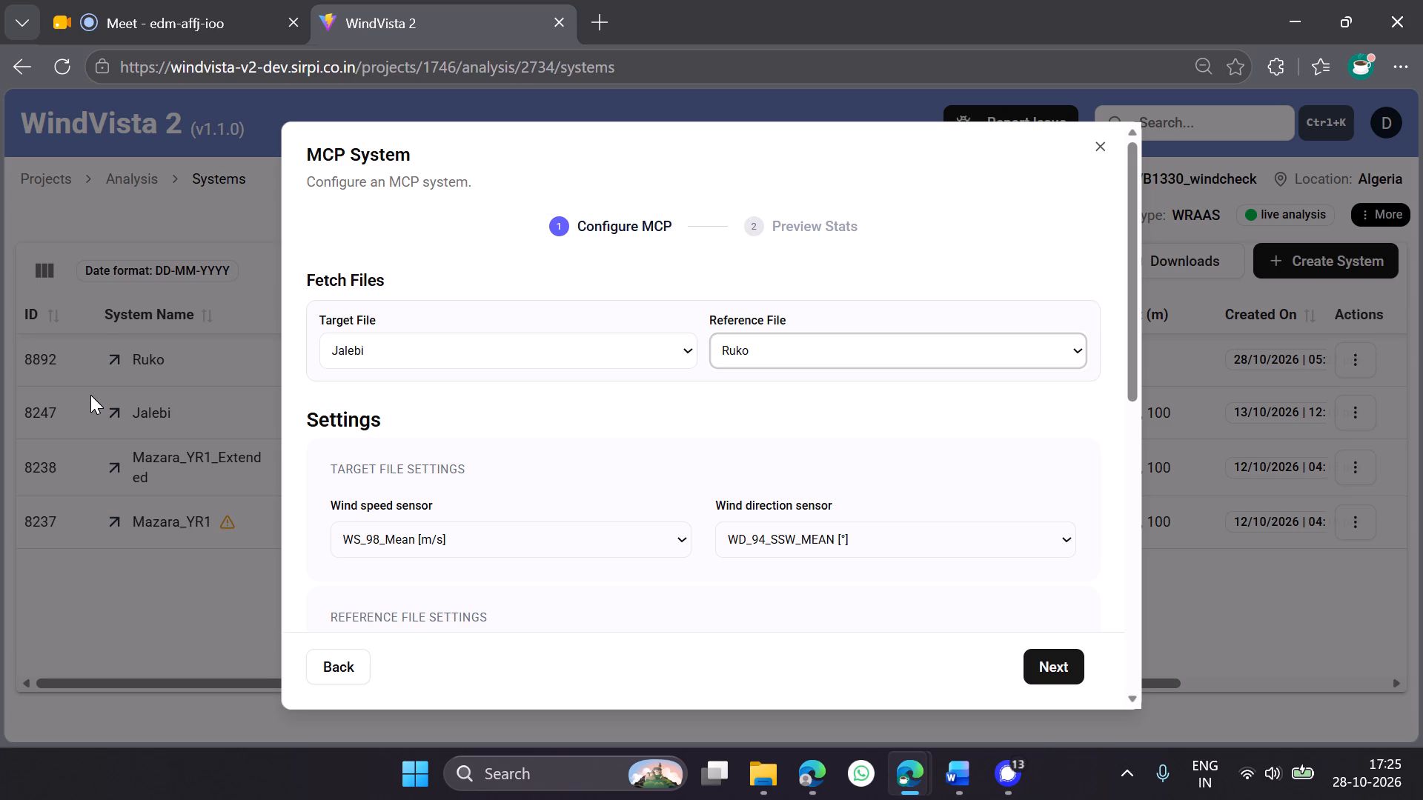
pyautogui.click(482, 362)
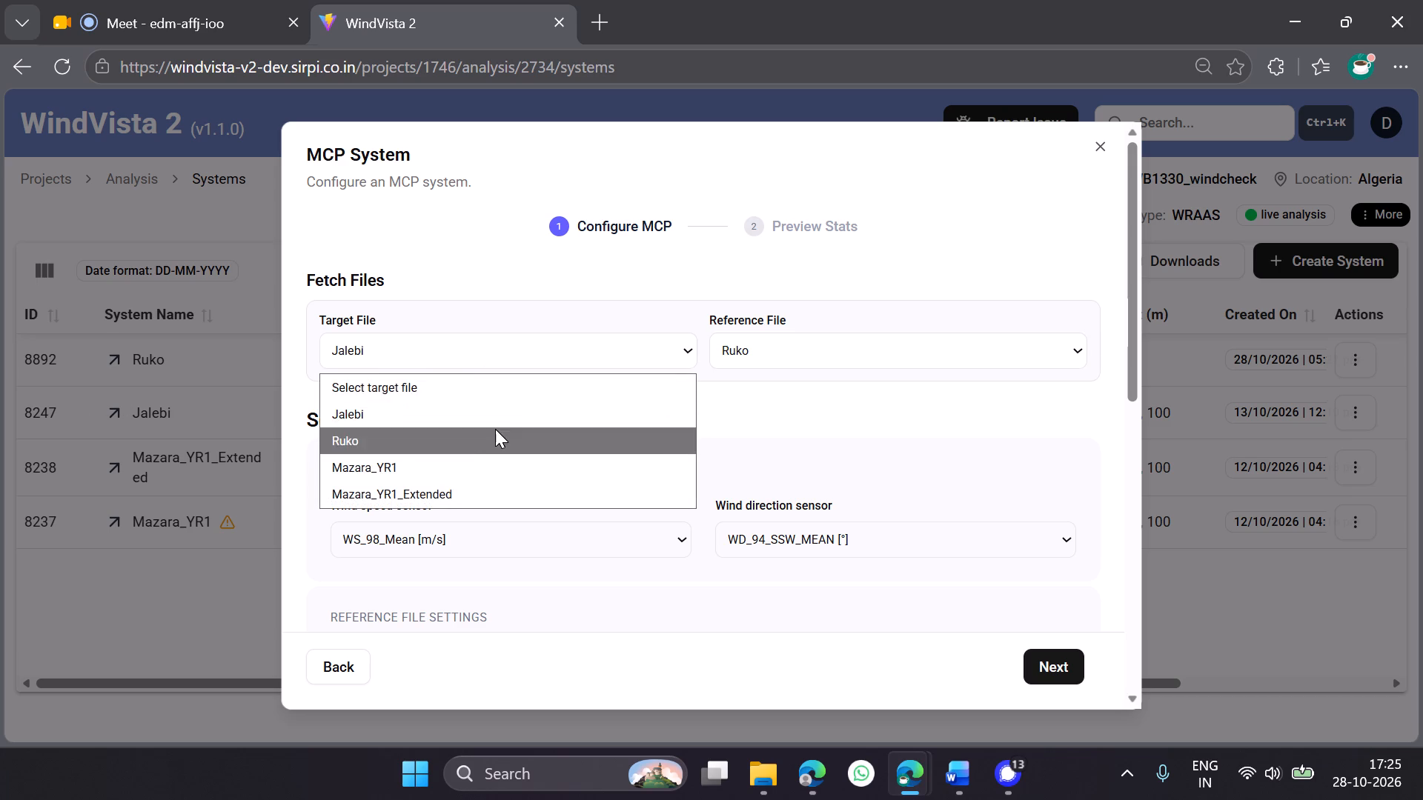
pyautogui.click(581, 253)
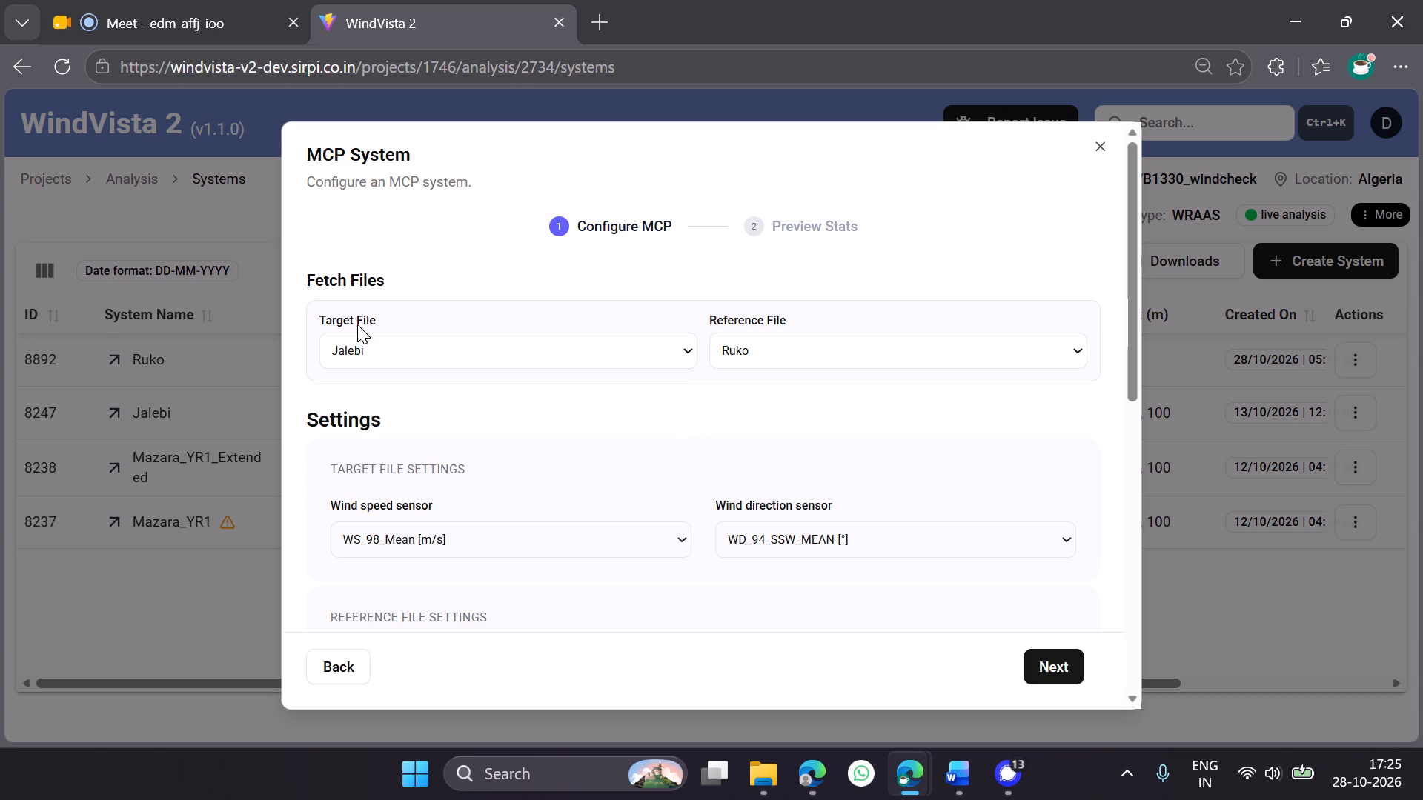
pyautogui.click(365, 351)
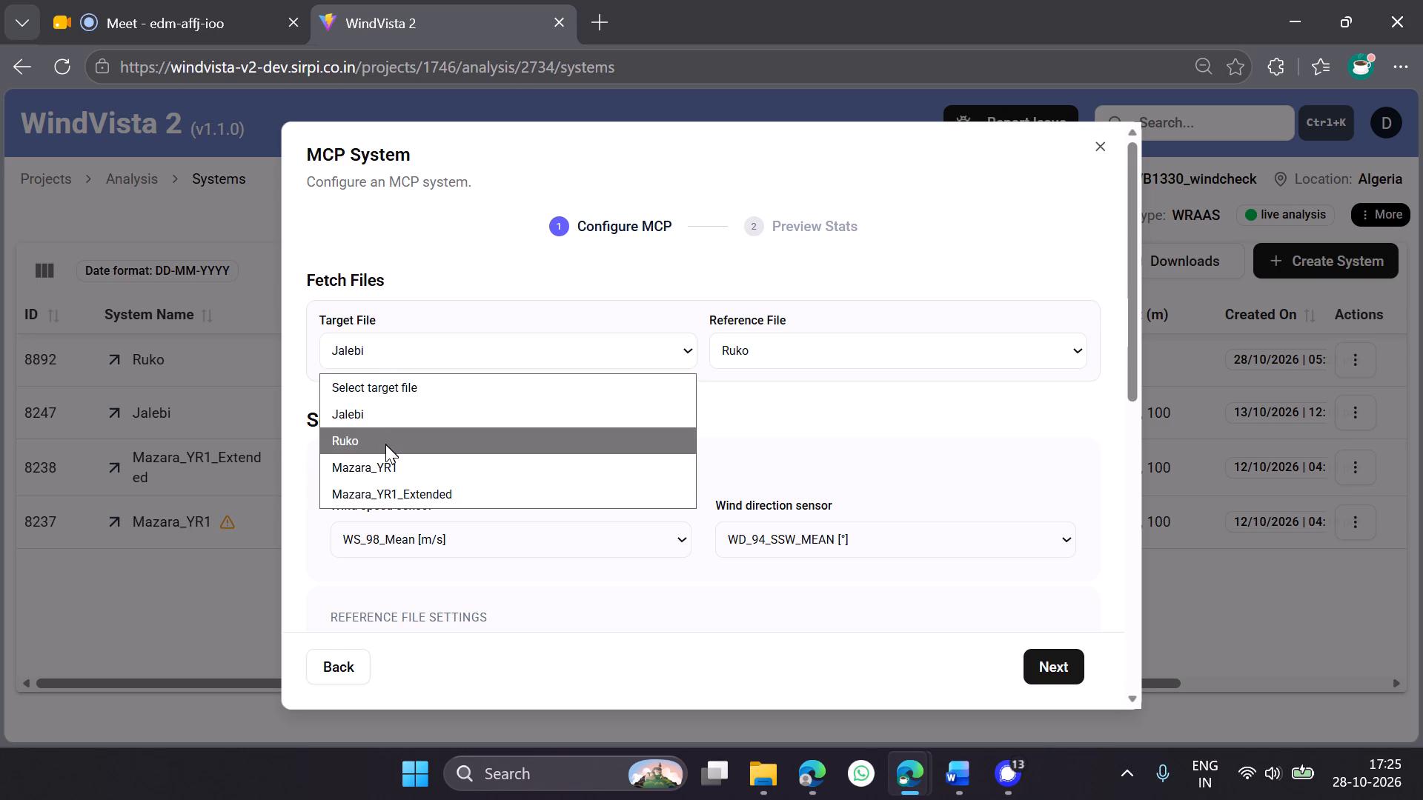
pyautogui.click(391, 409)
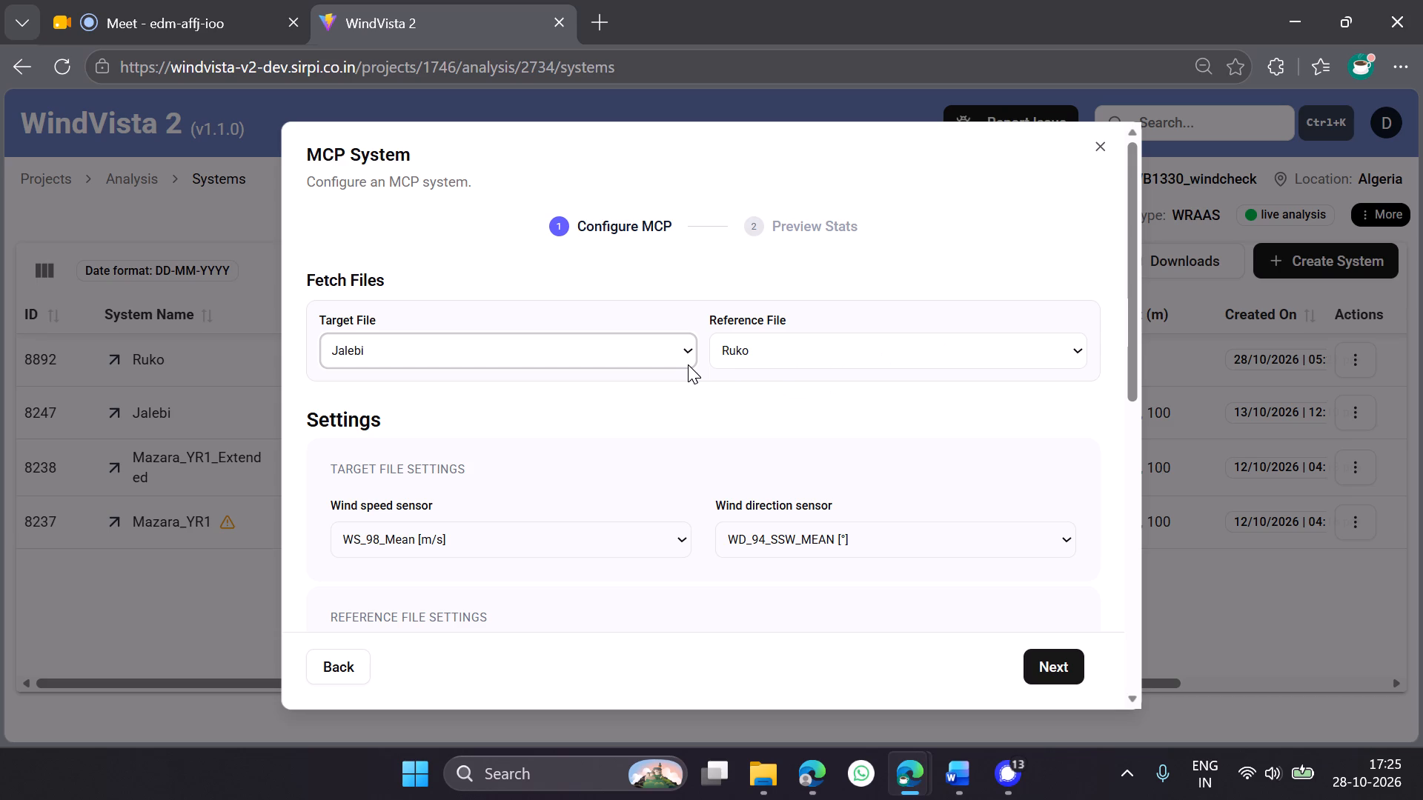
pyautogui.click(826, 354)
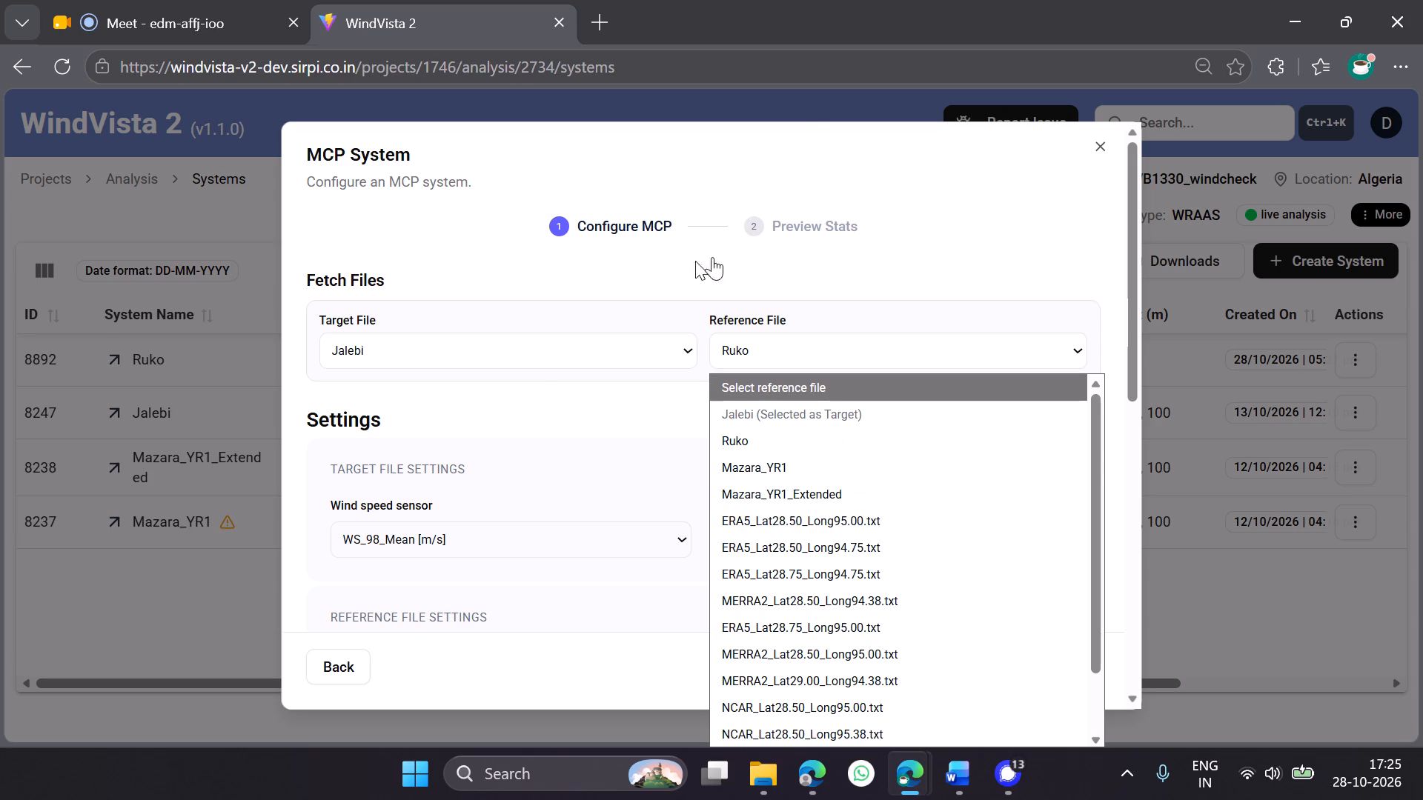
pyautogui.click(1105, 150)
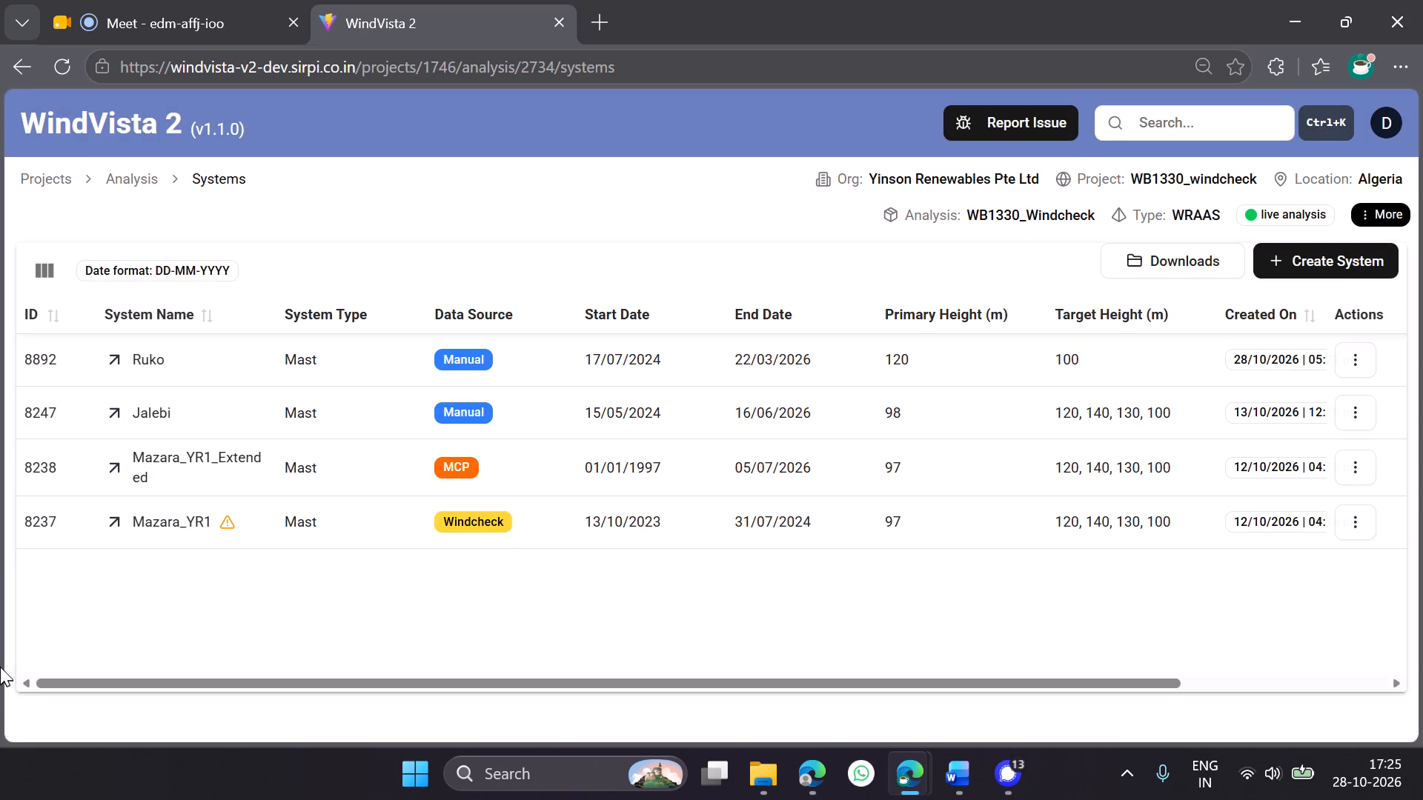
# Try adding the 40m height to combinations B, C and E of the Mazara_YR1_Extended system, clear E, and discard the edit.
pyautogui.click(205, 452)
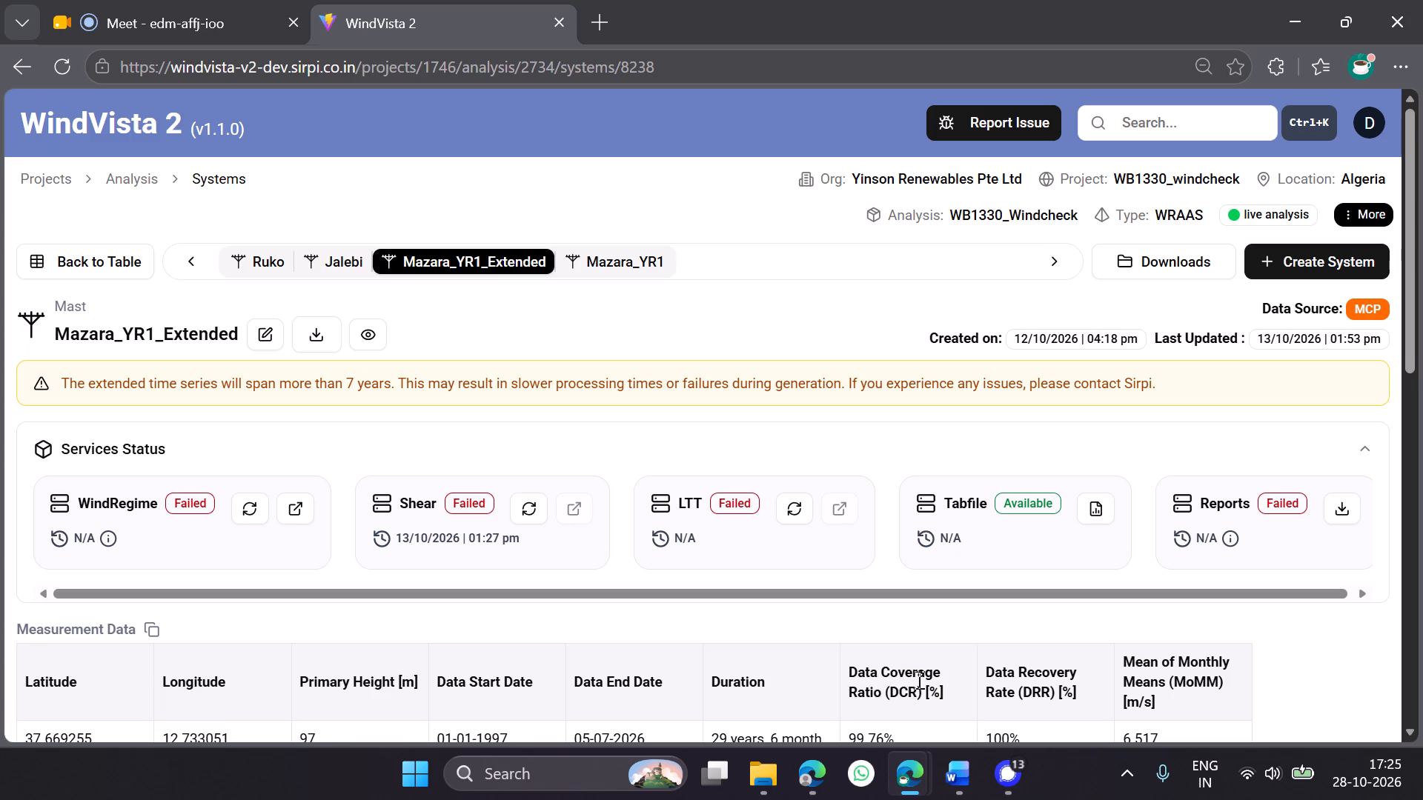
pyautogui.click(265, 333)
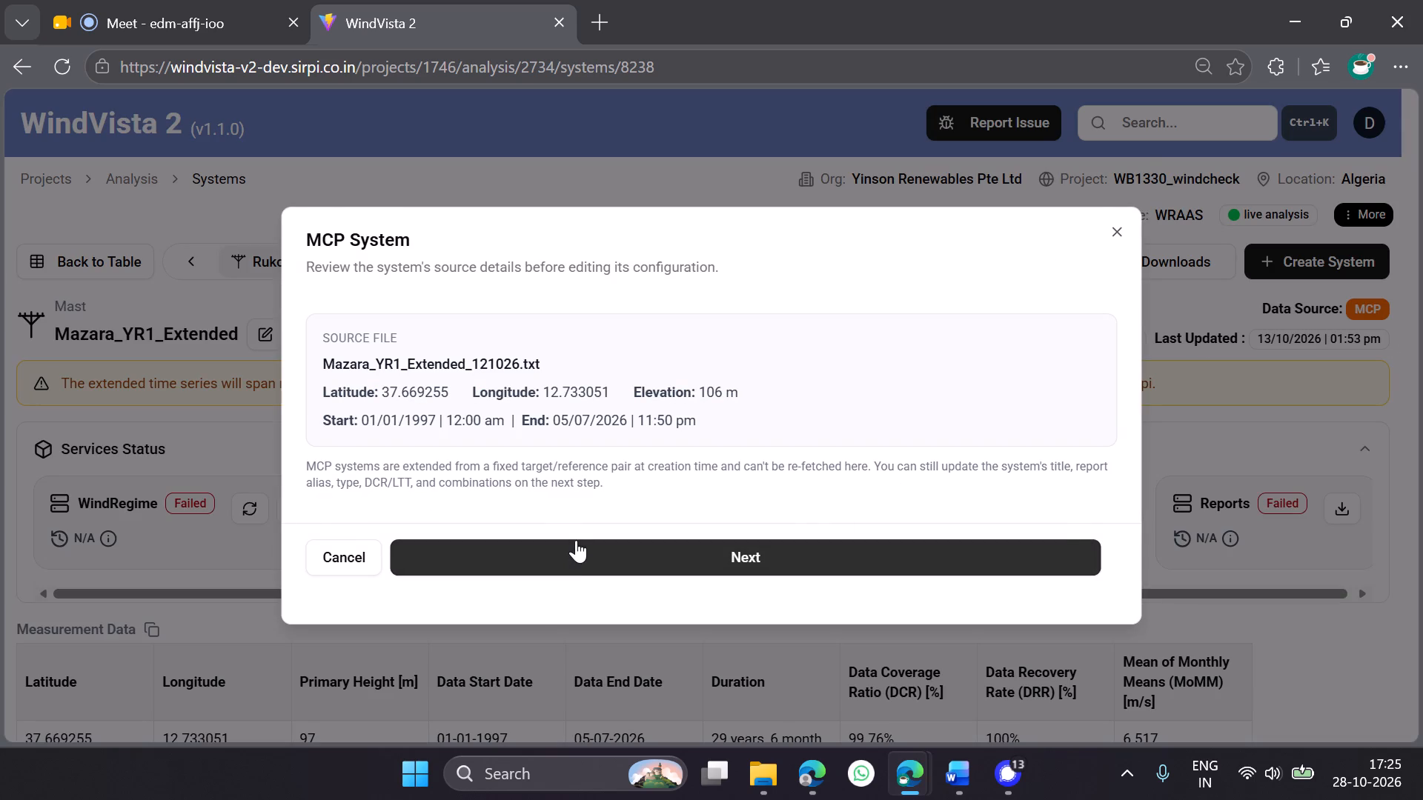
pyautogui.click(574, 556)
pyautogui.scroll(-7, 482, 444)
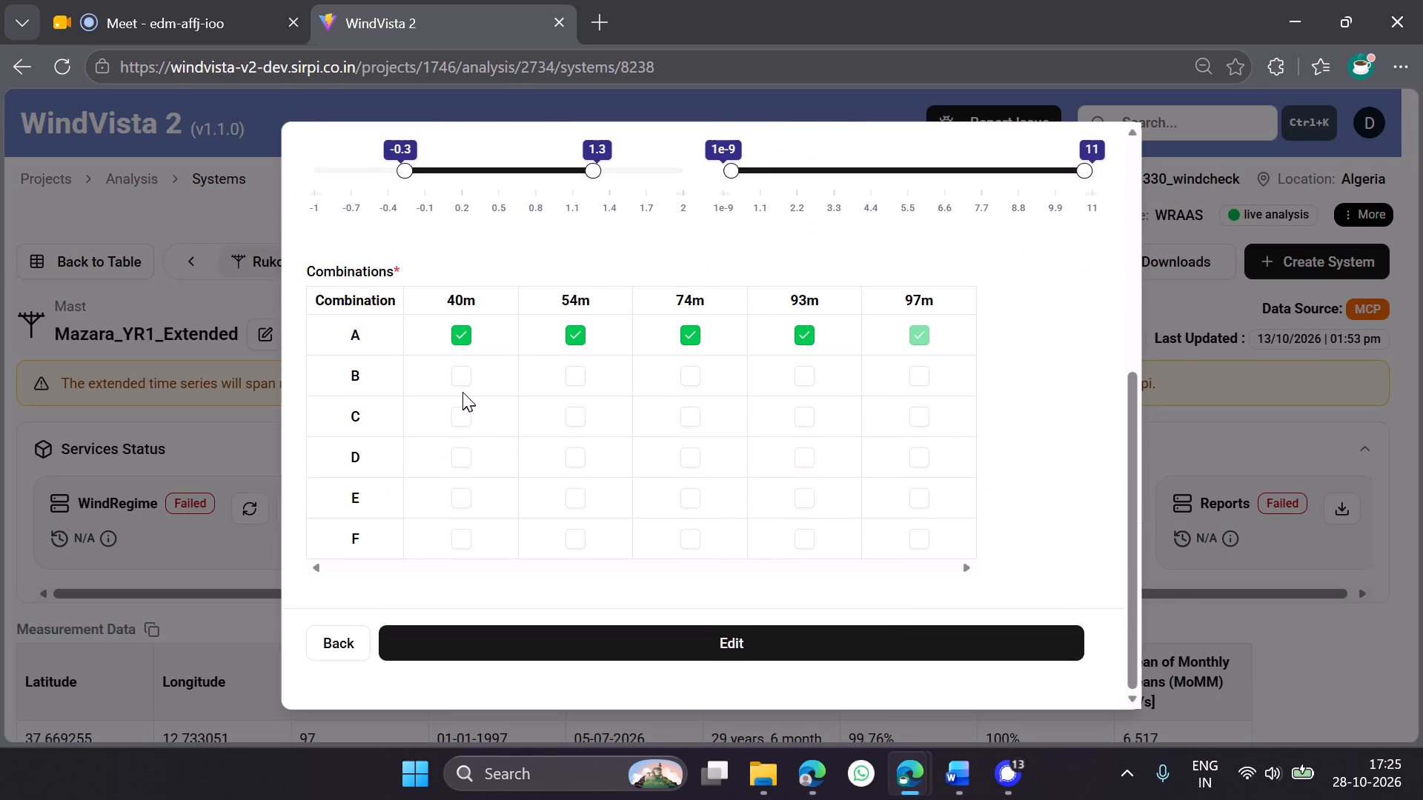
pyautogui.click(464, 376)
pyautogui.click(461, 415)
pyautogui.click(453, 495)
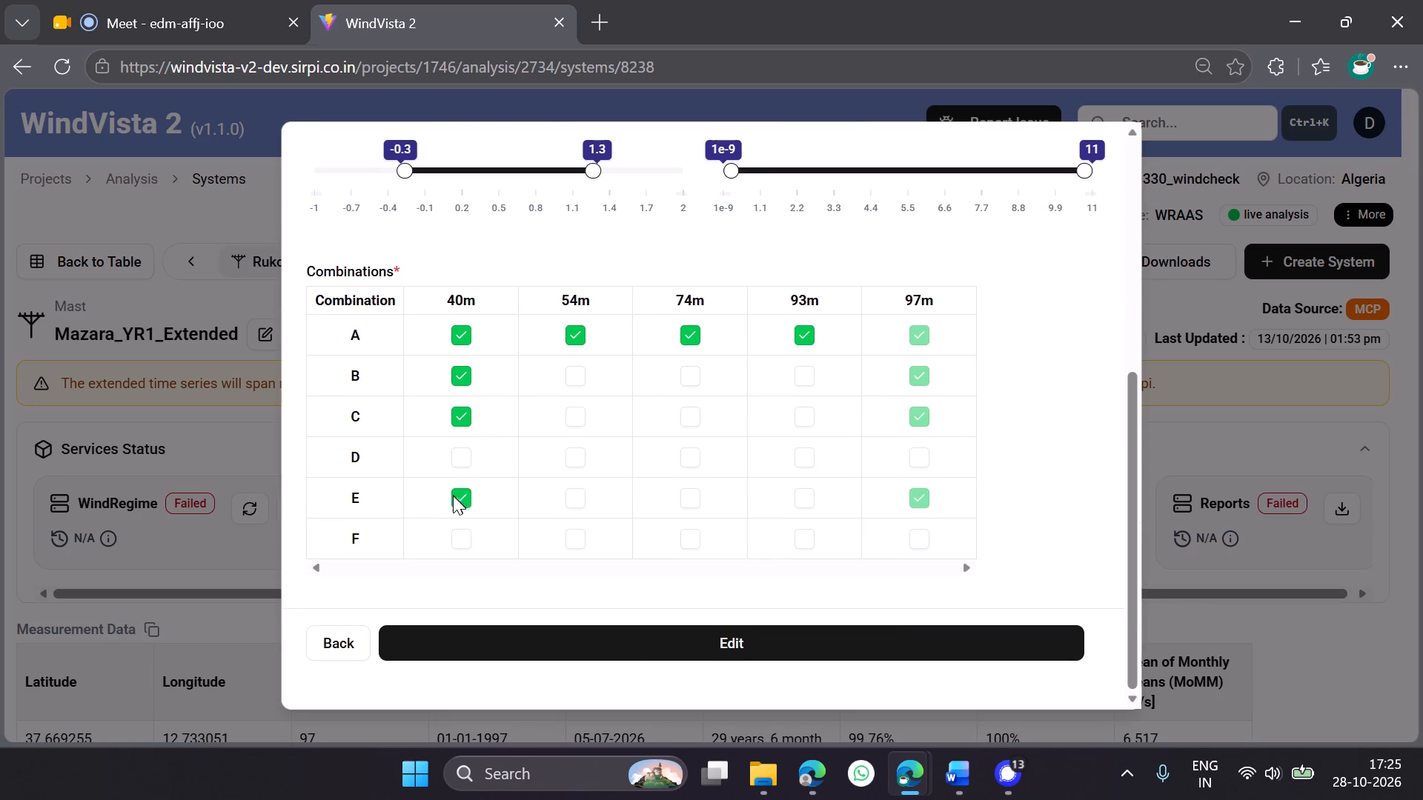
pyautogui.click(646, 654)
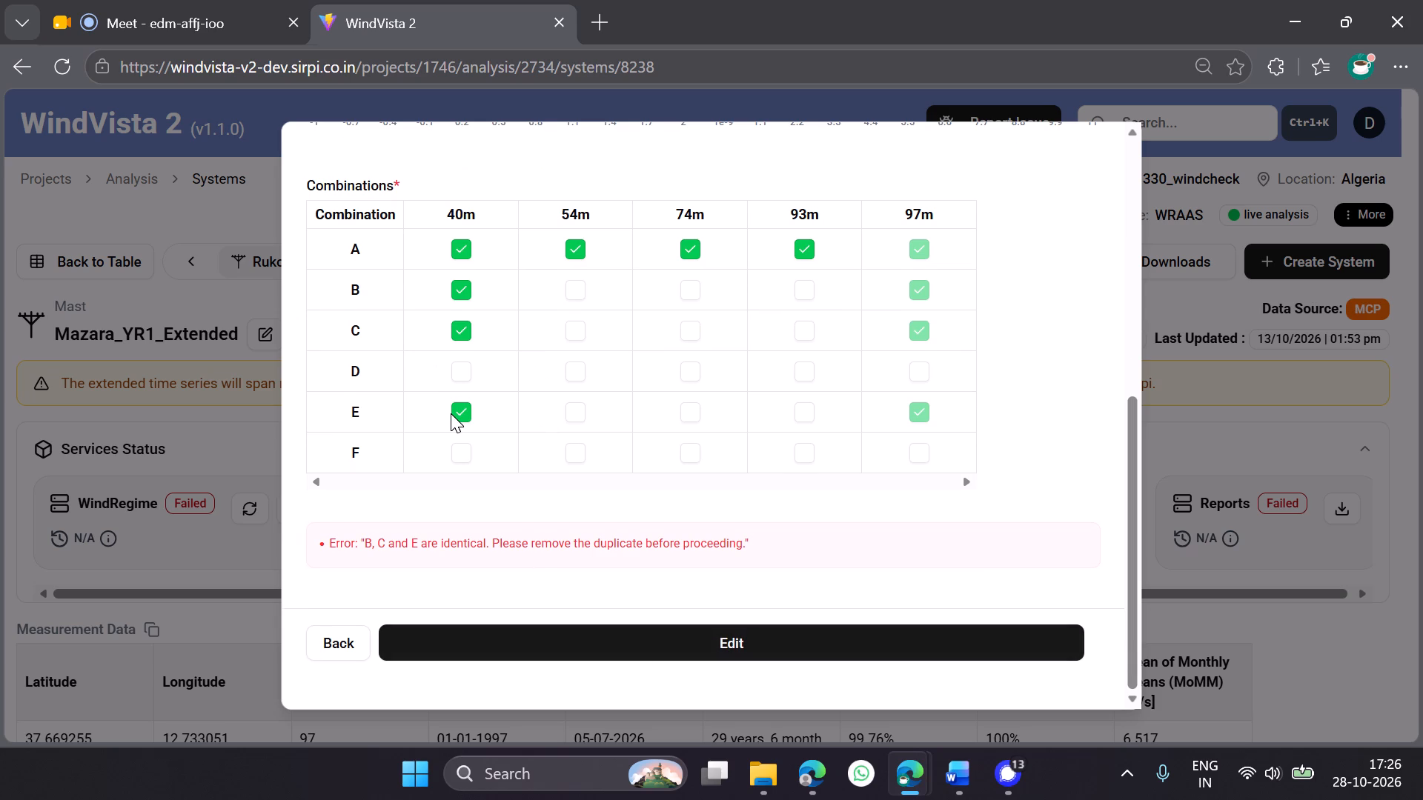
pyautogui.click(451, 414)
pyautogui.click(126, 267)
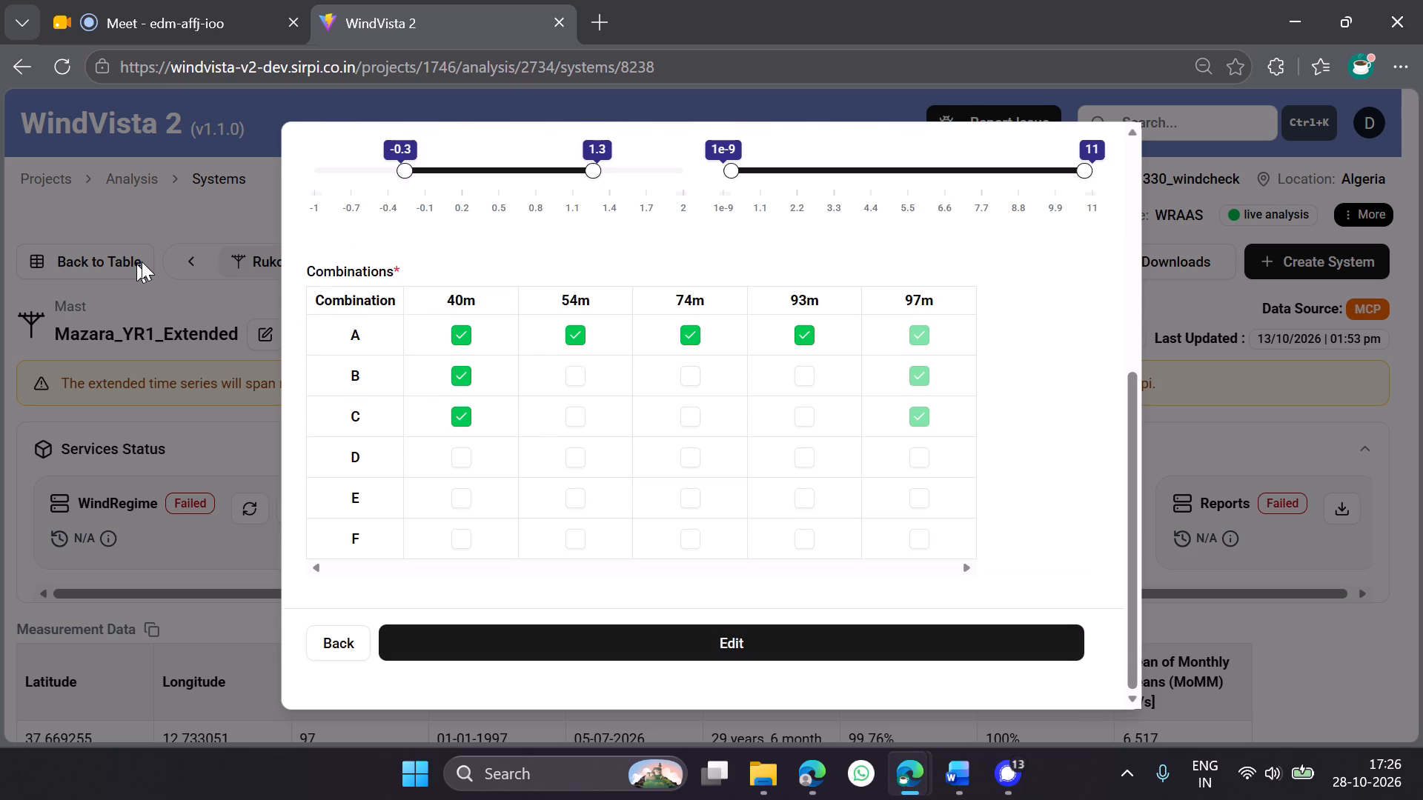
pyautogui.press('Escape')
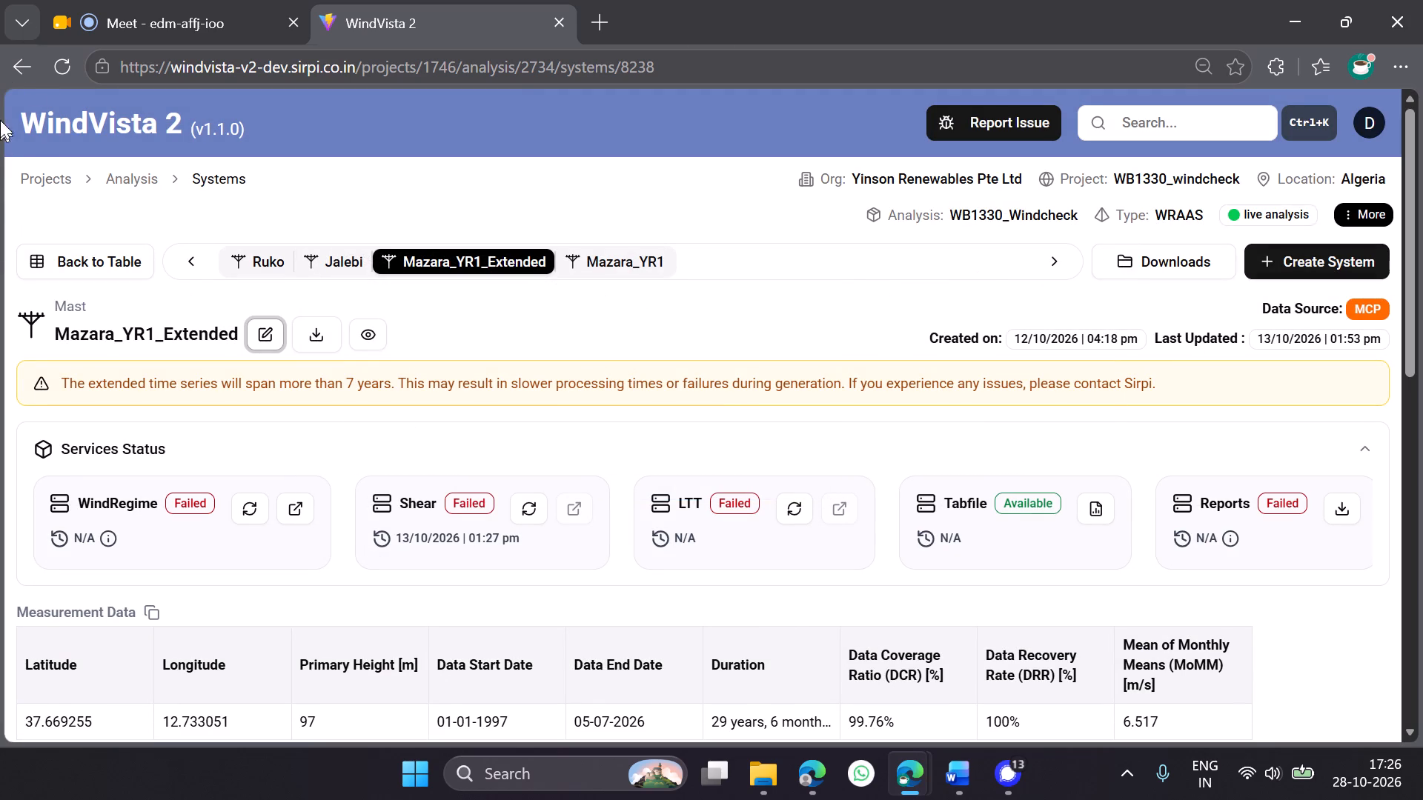
# Return to the WB1330_Windcheck systems list and start an MCP system with target file Jalebi and reference file ERA5_Lat28.50_Long95.00.txt.
pyautogui.click(145, 175)
pyautogui.click(278, 357)
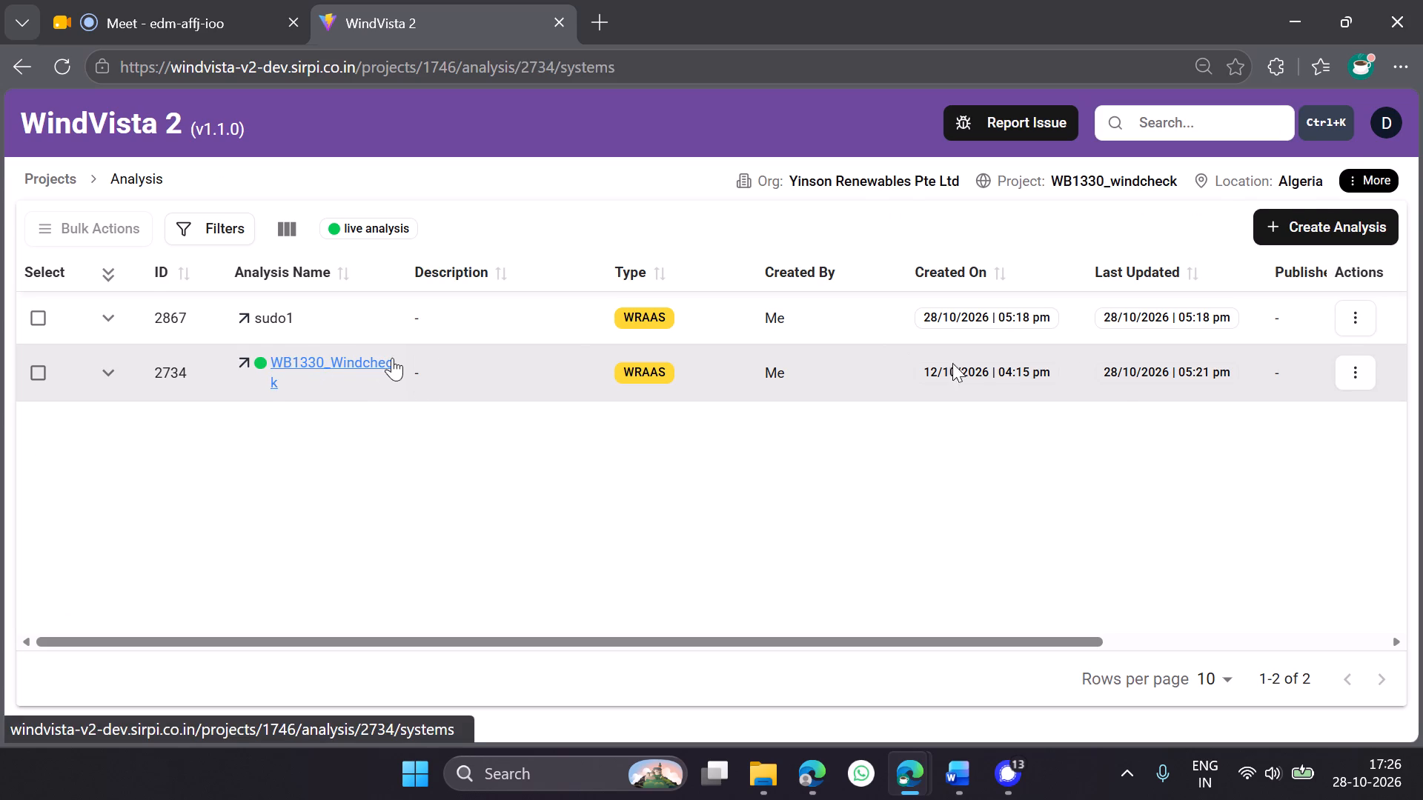
pyautogui.click(1348, 278)
pyautogui.click(607, 407)
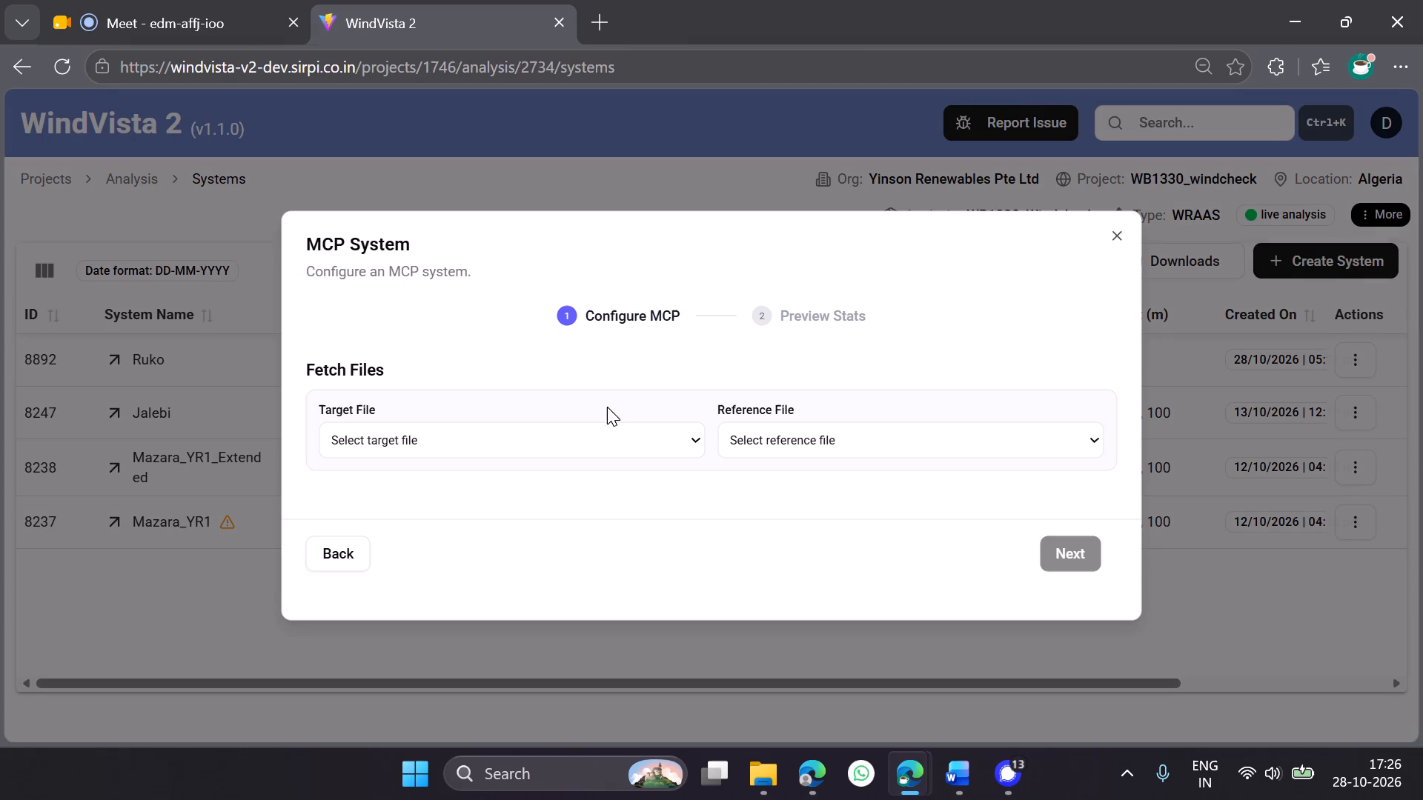
pyautogui.click(582, 439)
pyautogui.click(391, 513)
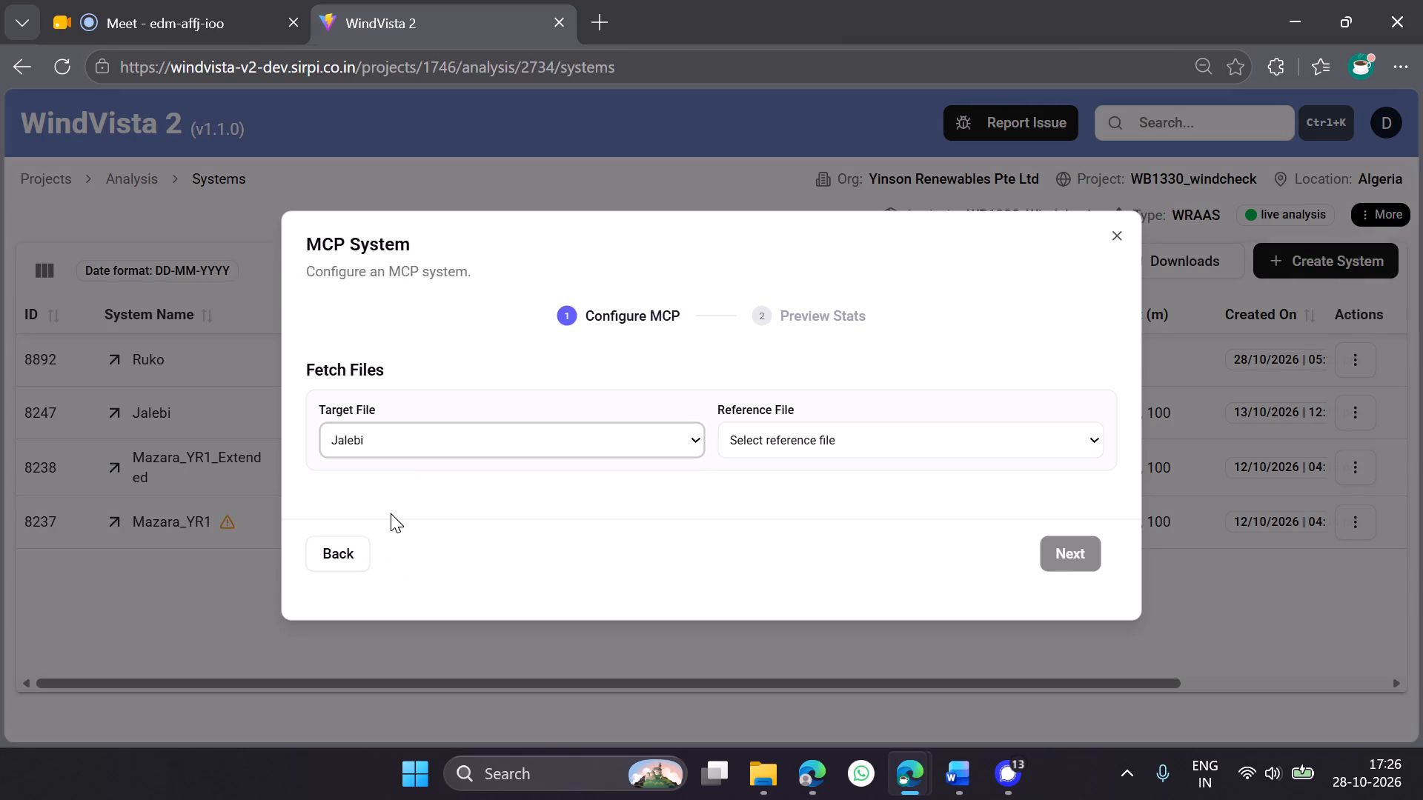
pyautogui.click(819, 433)
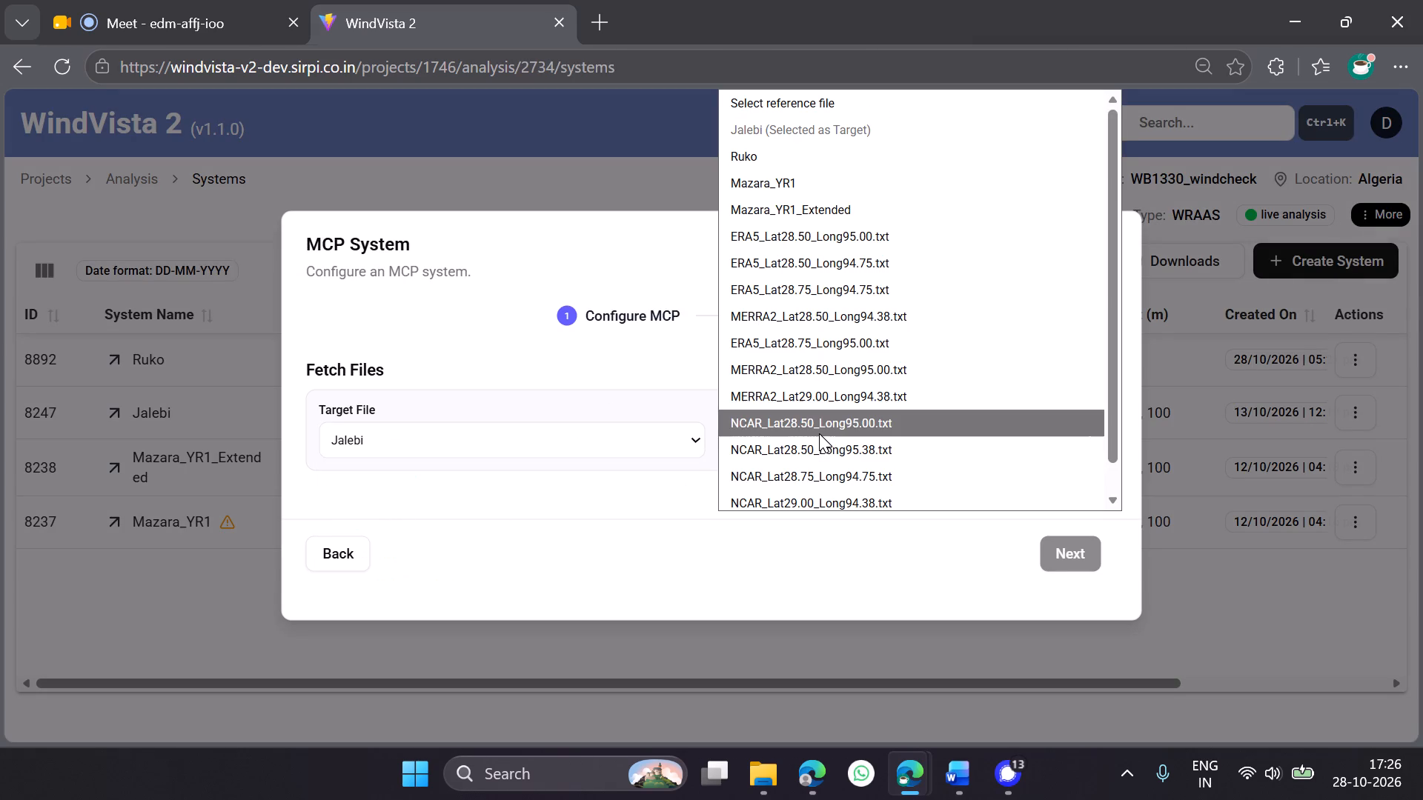
pyautogui.click(799, 247)
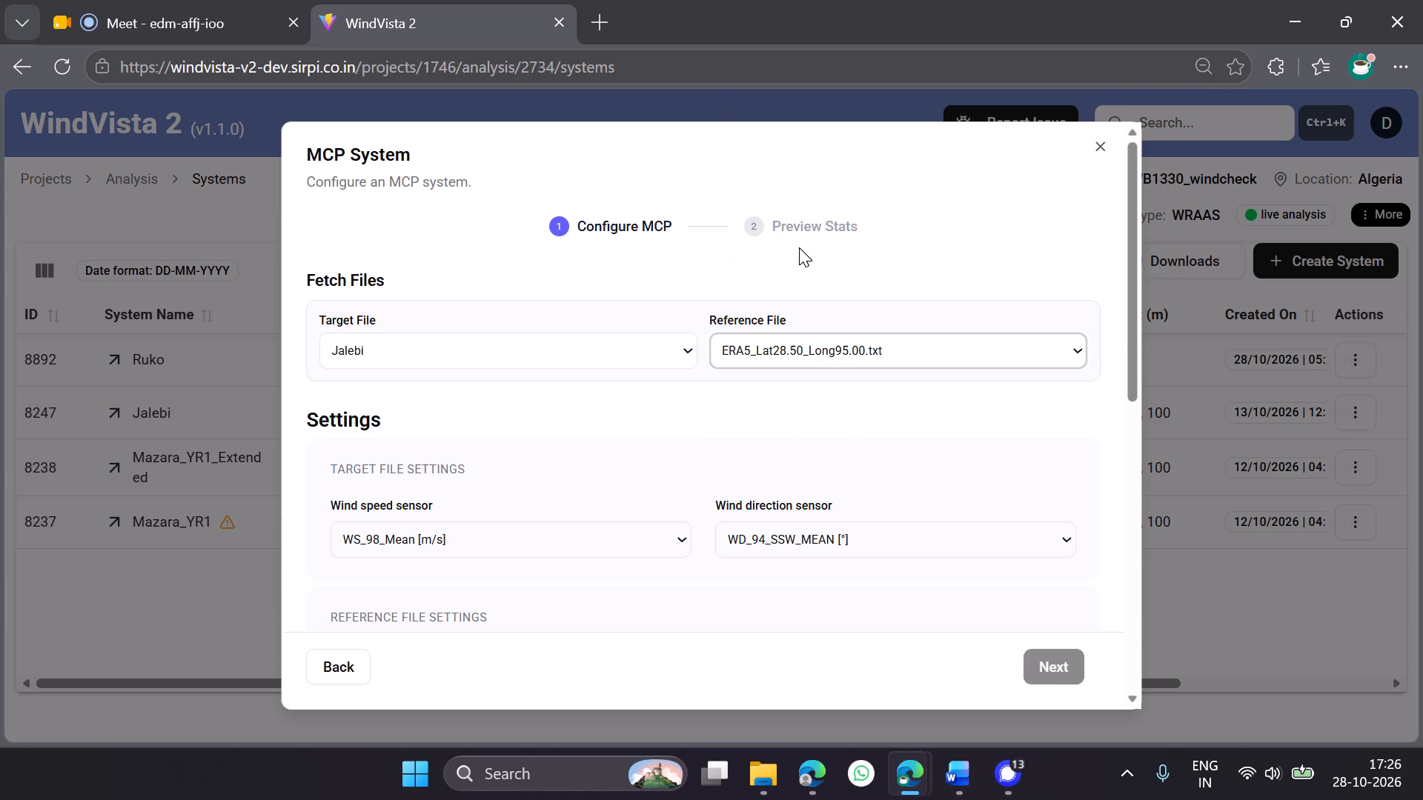
pyautogui.click(798, 353)
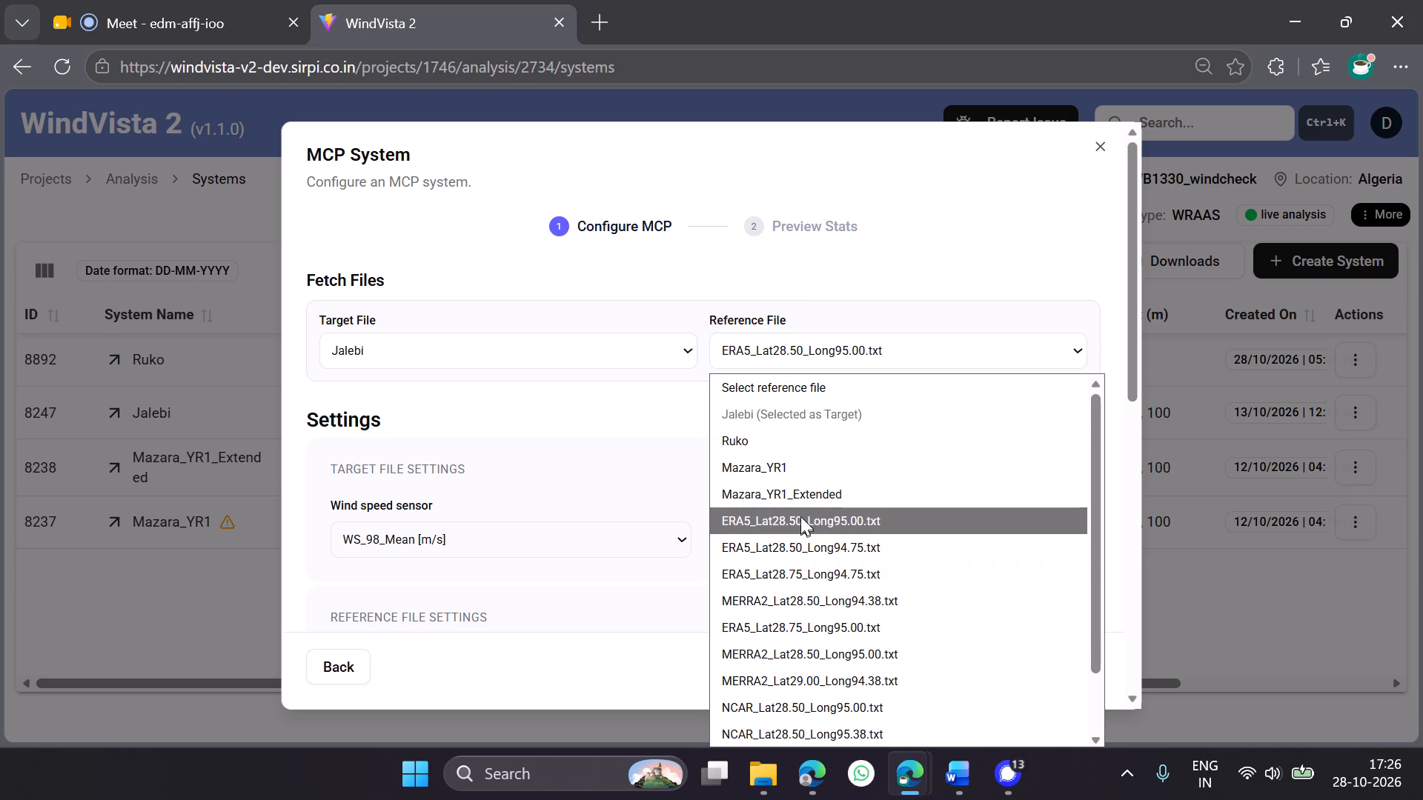
pyautogui.click(553, 416)
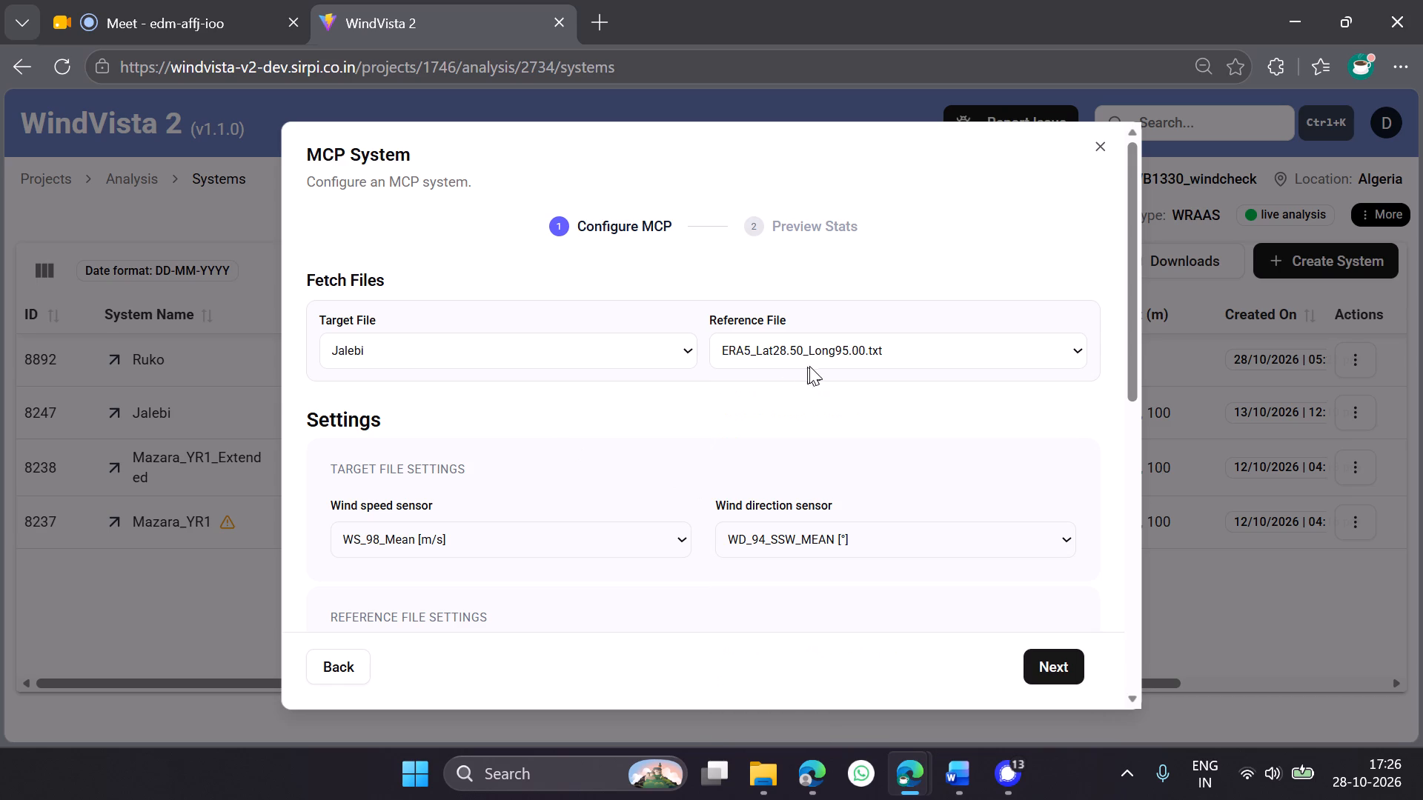
pyautogui.click(823, 342)
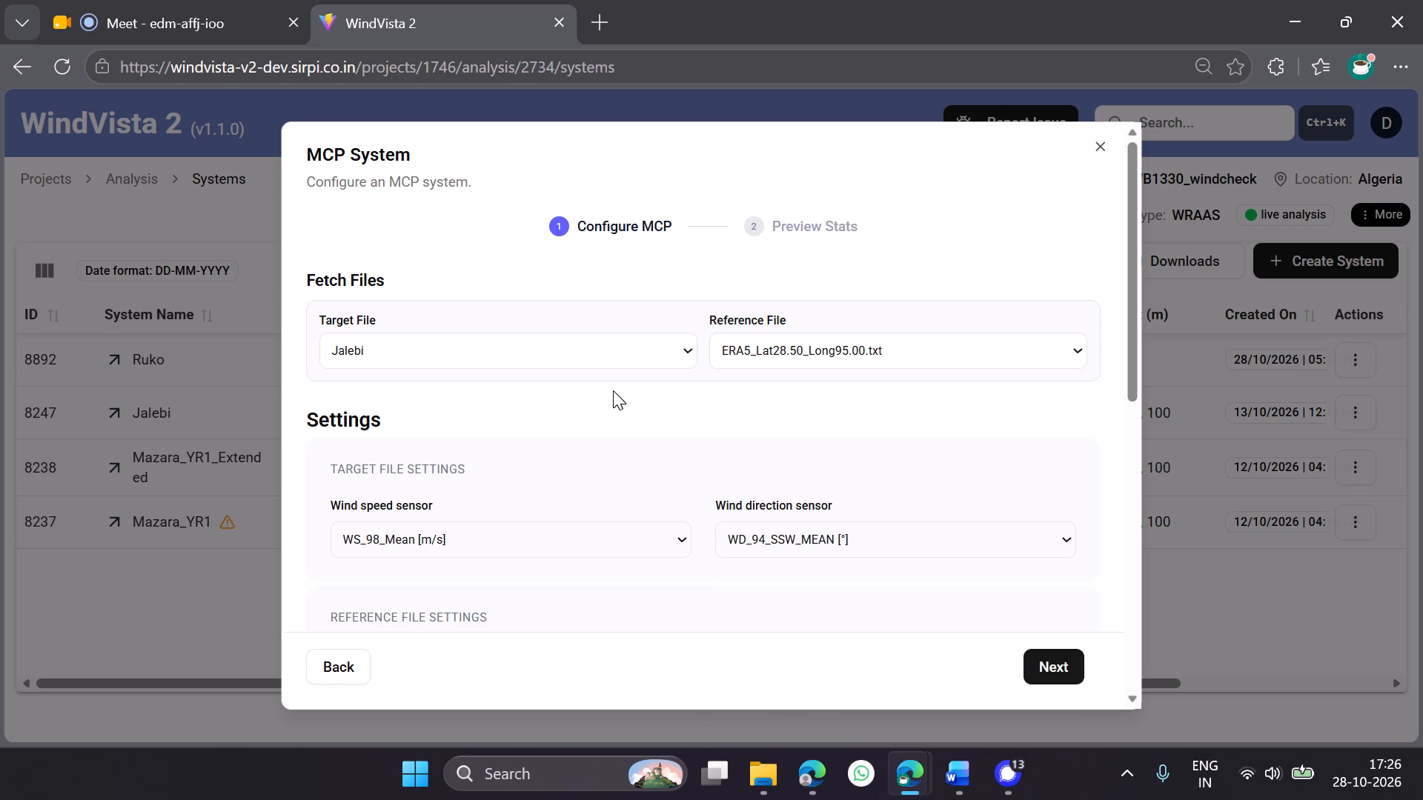
# Examine the target file choices and the wind speed and wind direction sensor options in the MCP target file settings.
pyautogui.click(613, 390)
pyautogui.scroll(-8, 613, 390)
pyautogui.scroll(5, 613, 417)
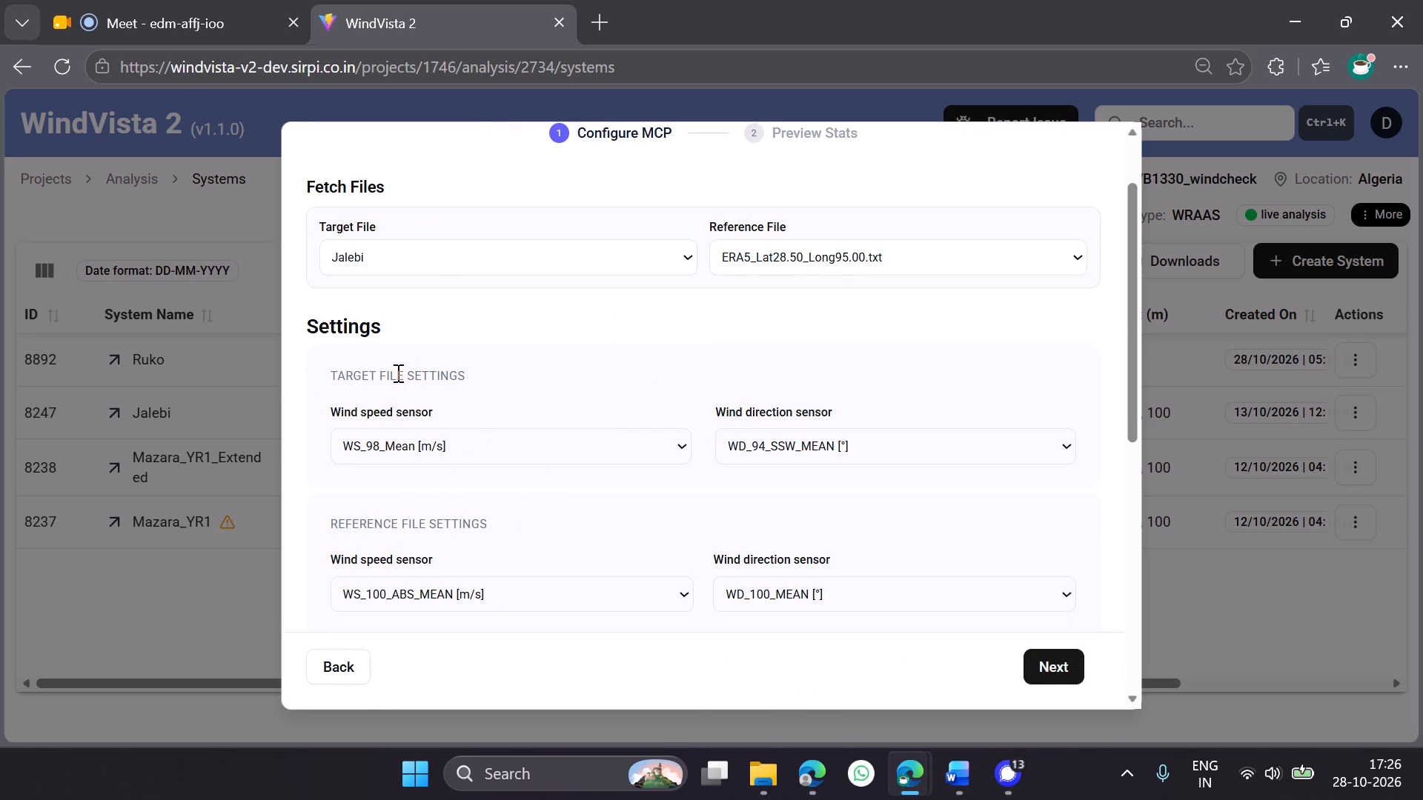
pyautogui.scroll(-1, 419, 404)
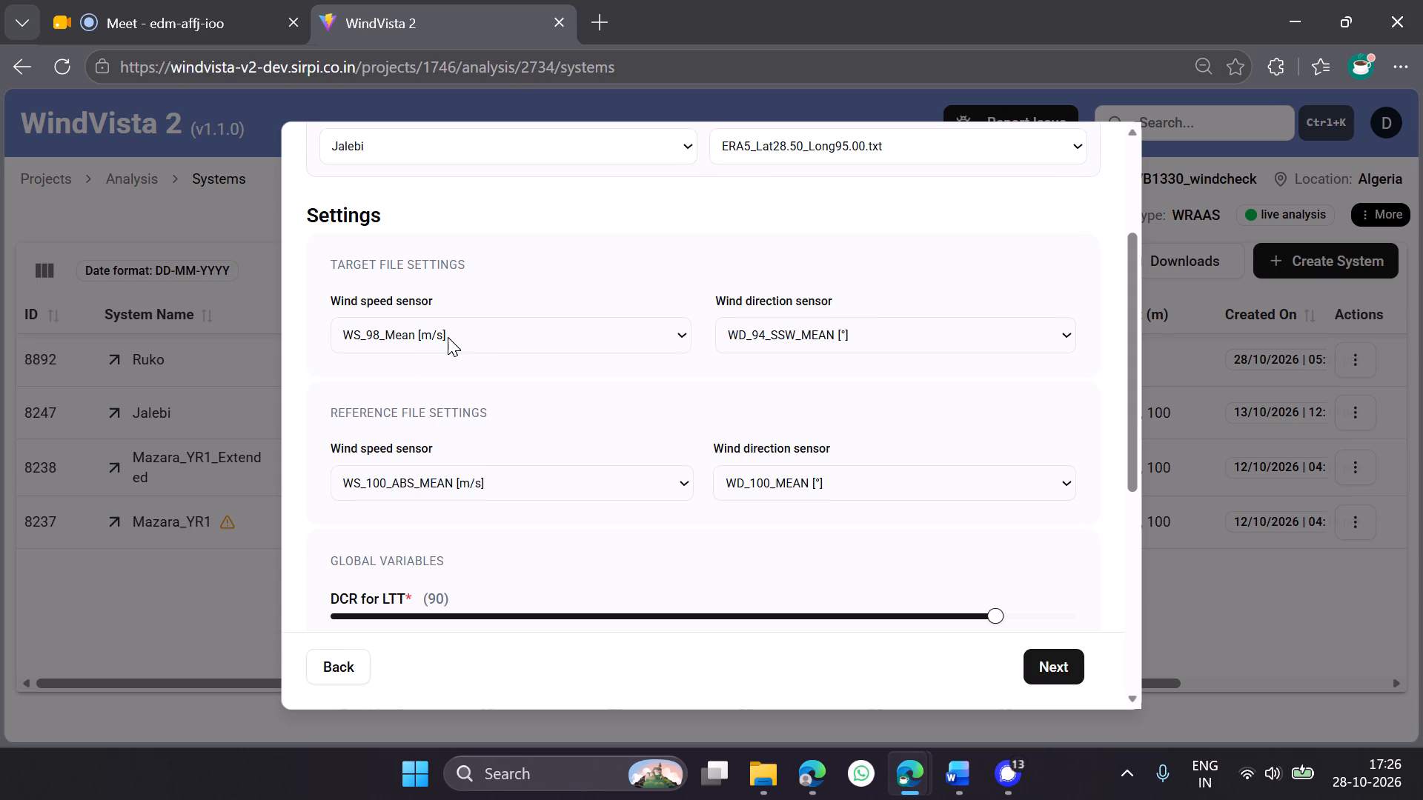
pyautogui.click(524, 339)
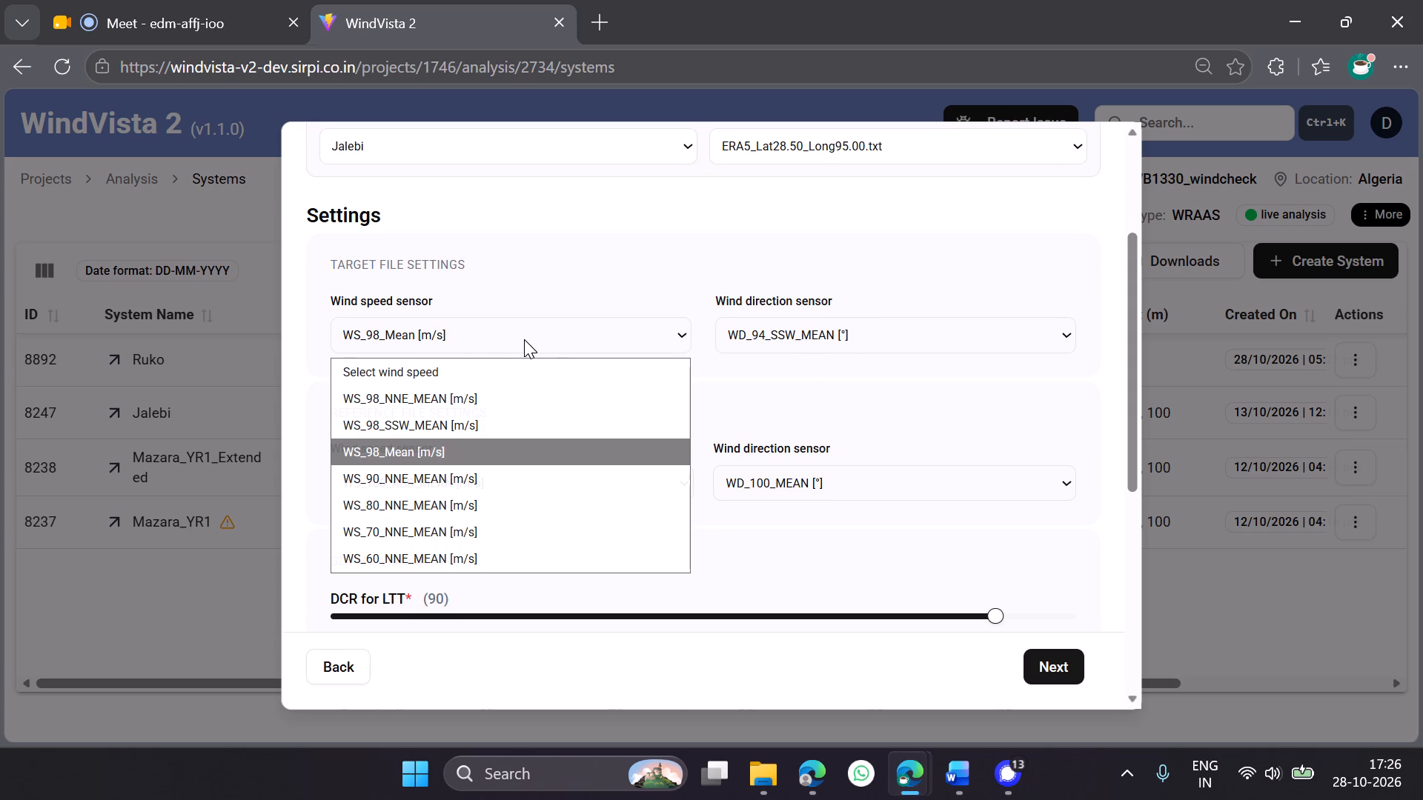
pyautogui.scroll(2, 568, 250)
pyautogui.click(511, 542)
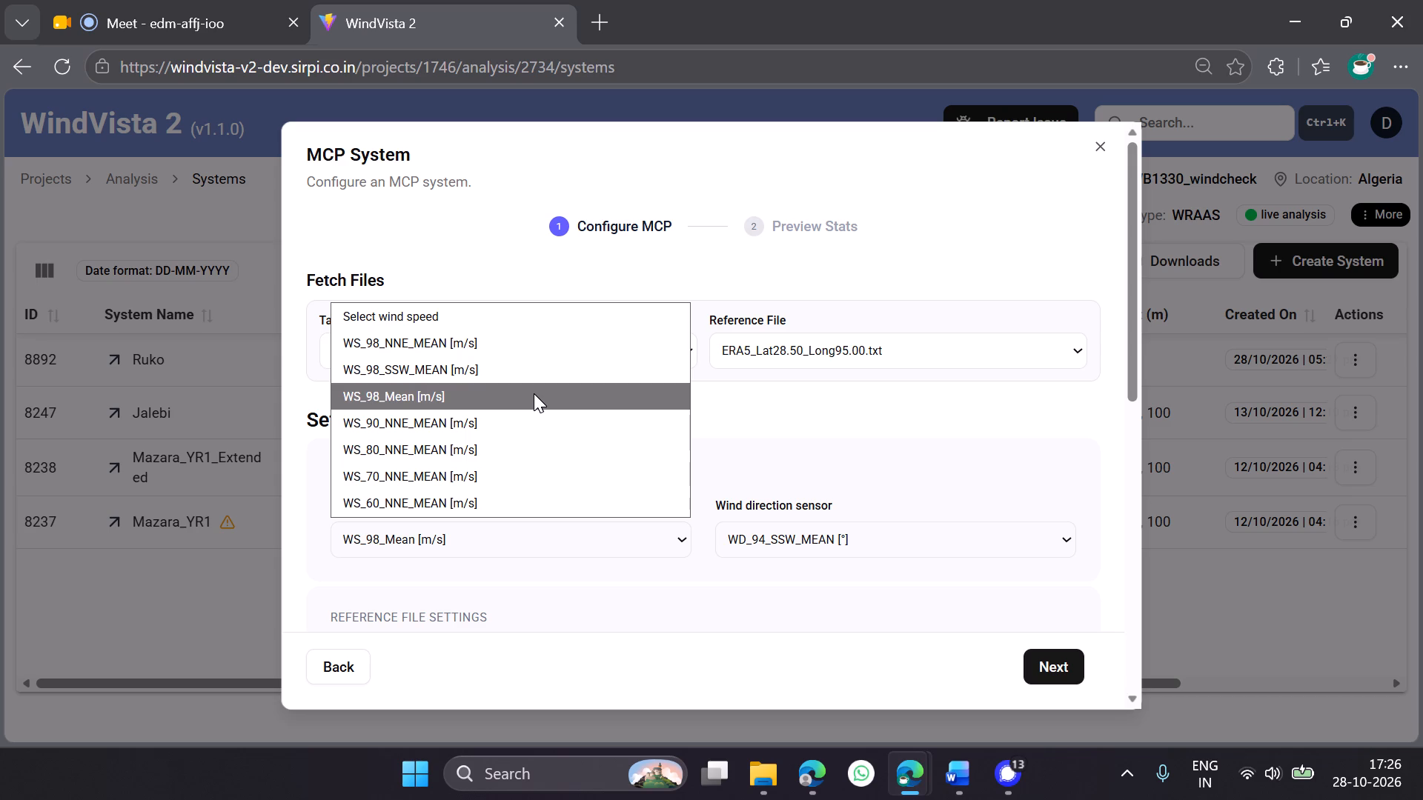
pyautogui.click(795, 547)
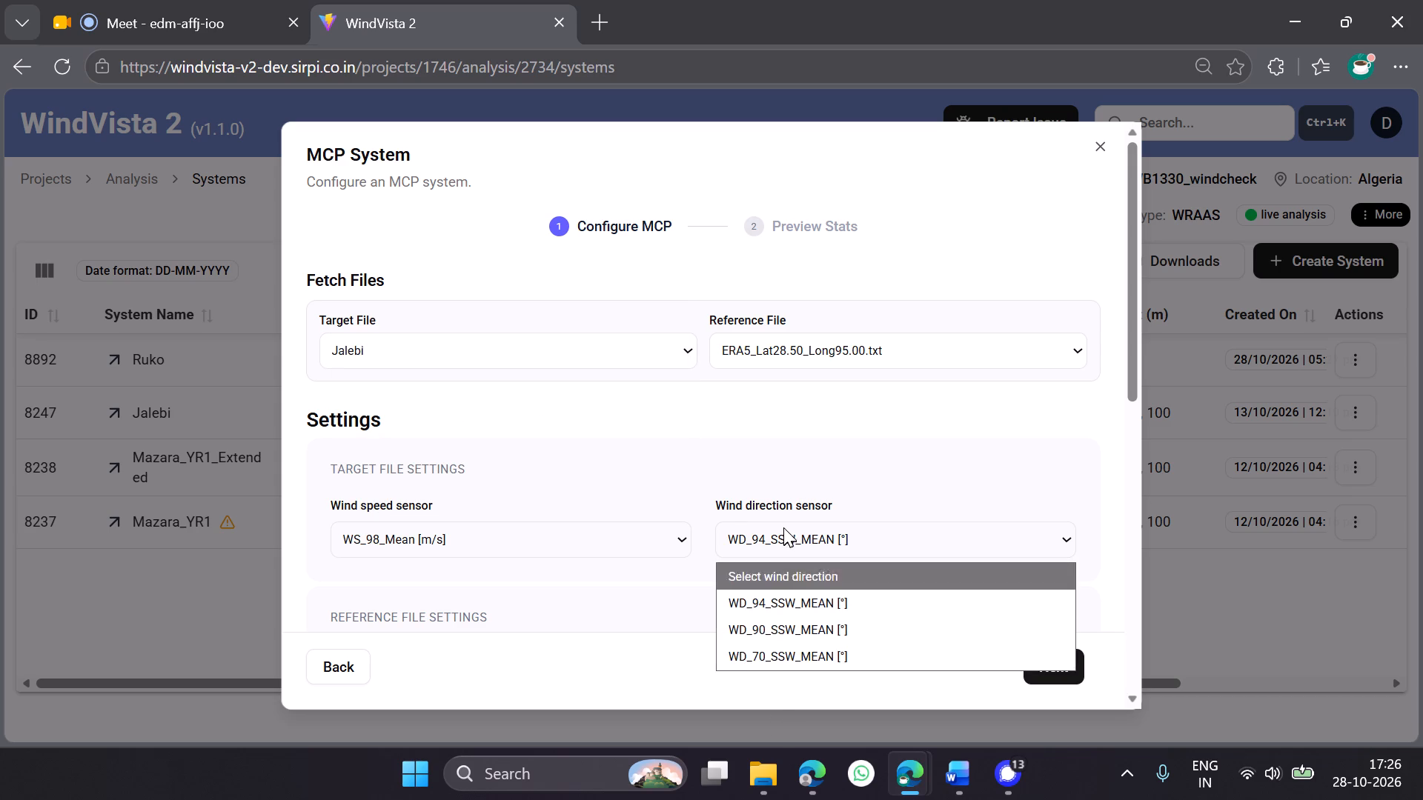
pyautogui.click(643, 345)
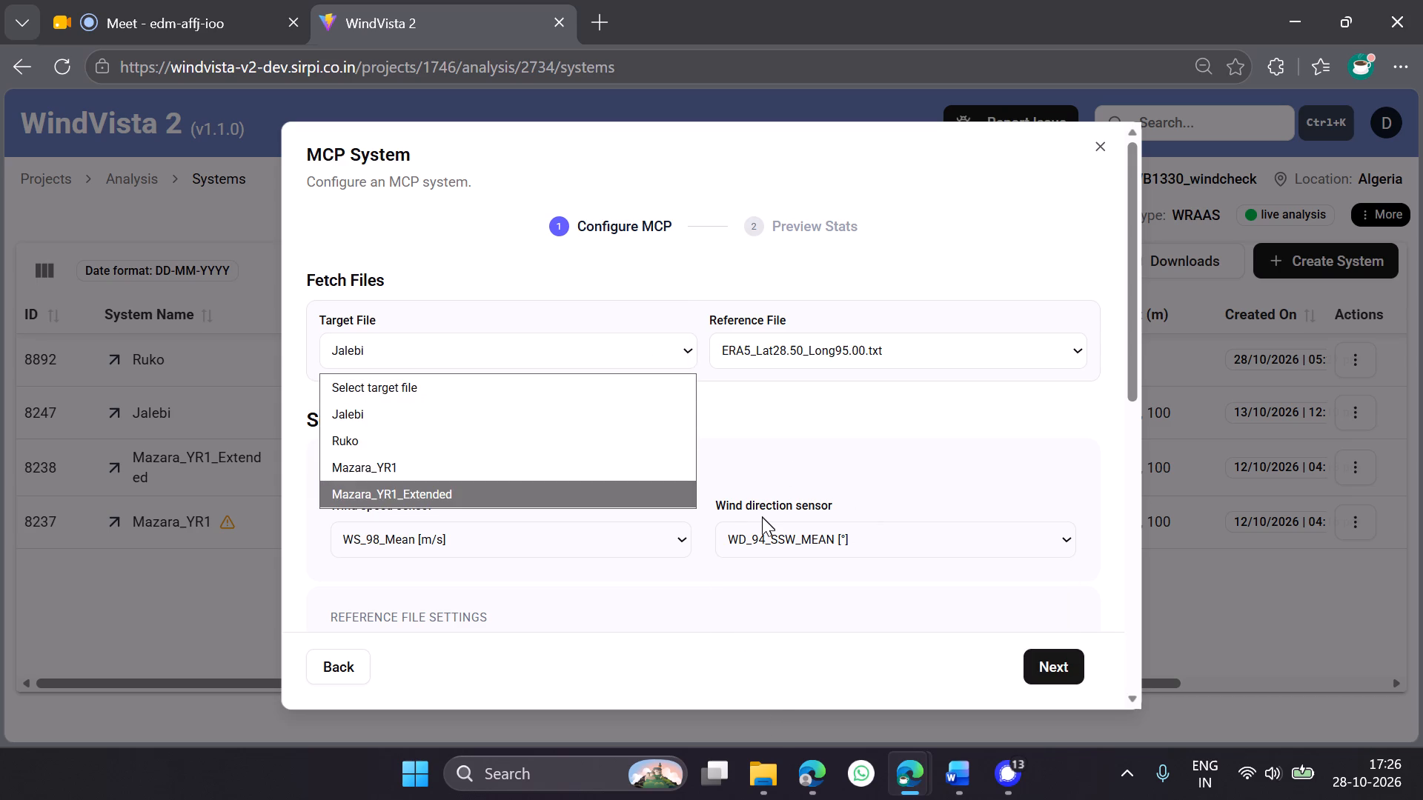
pyautogui.click(836, 544)
pyautogui.click(608, 350)
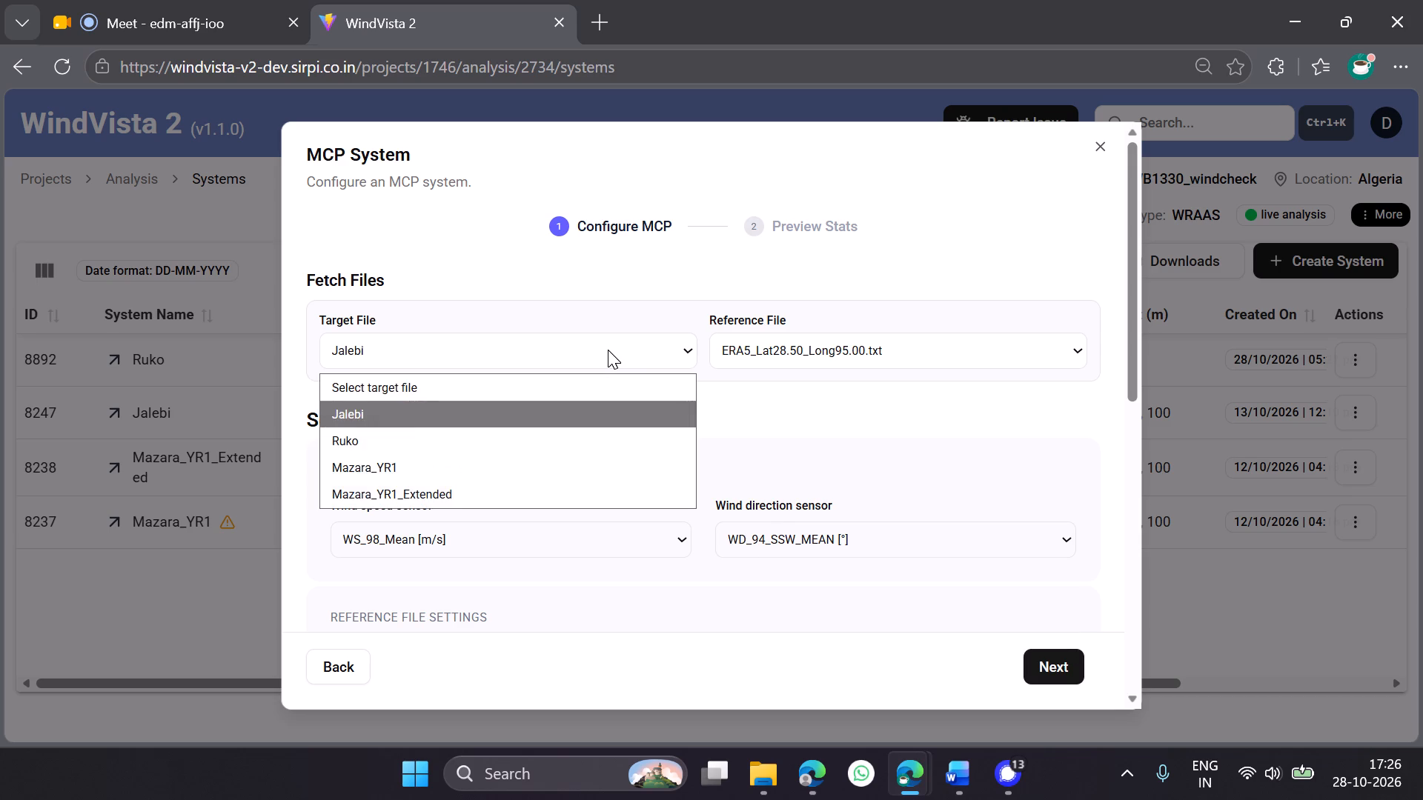
pyautogui.click(843, 407)
# Check the reference sensors, DCR for LTT and height combinations, and proceed to the preview stats with these settings.
pyautogui.scroll(-2, 843, 407)
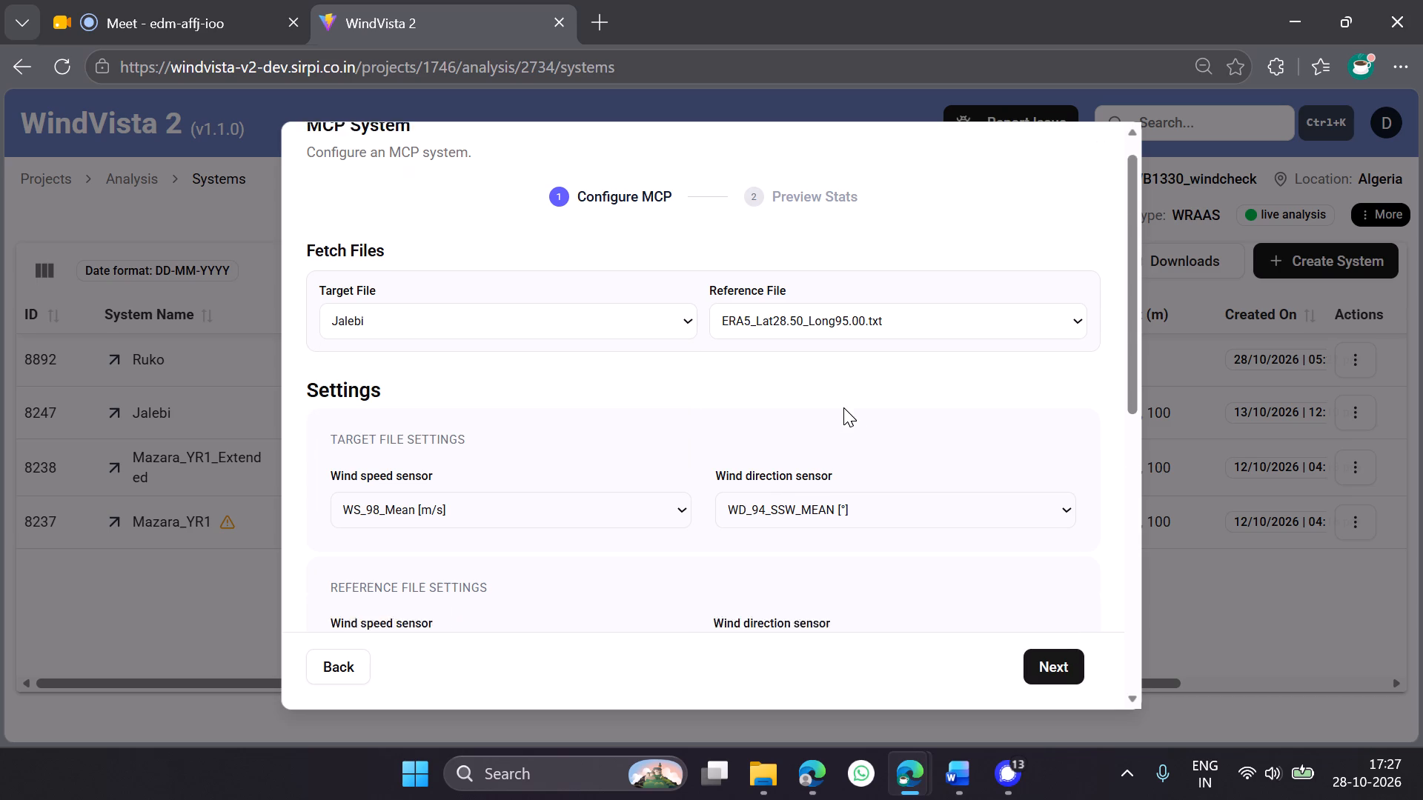
pyautogui.scroll(-2, 843, 407)
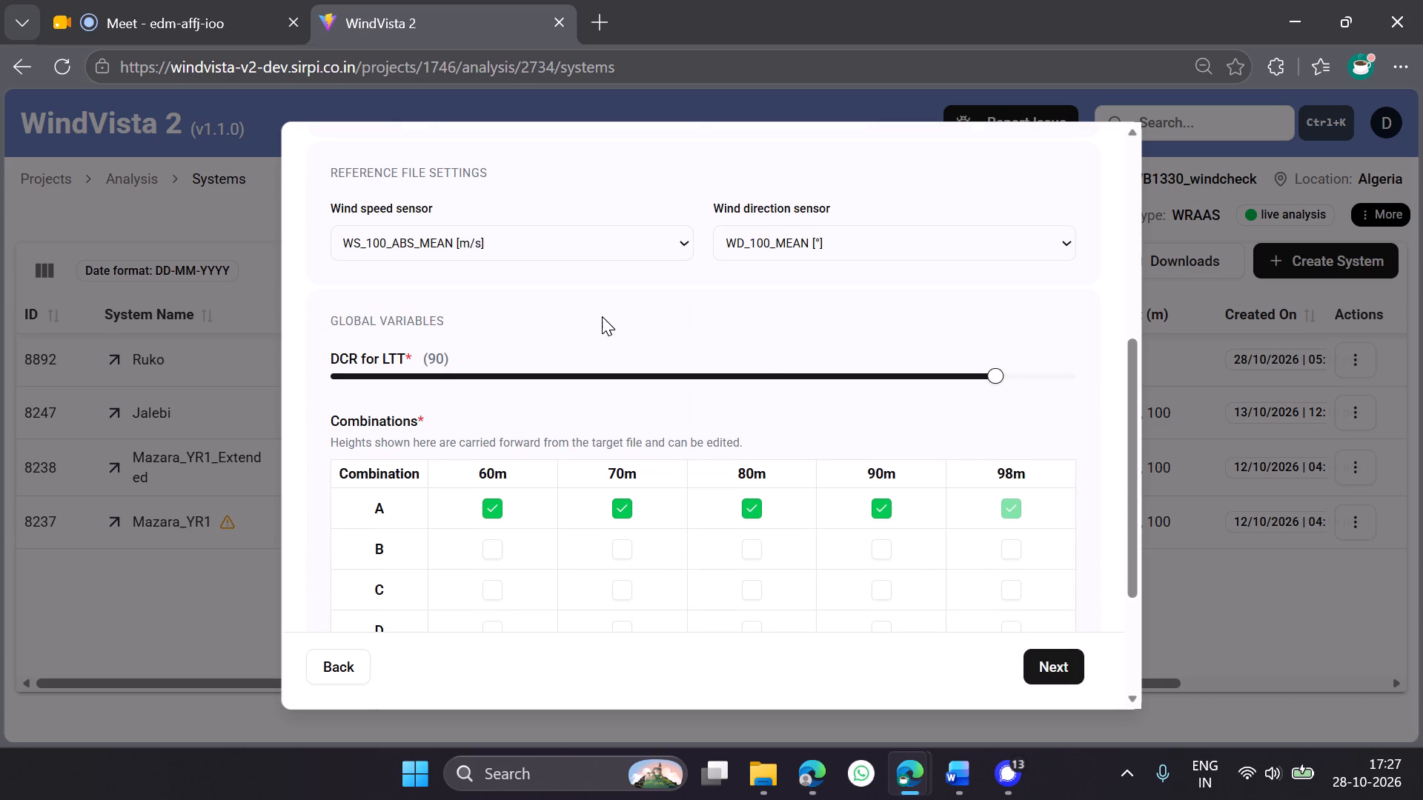
pyautogui.scroll(-5, 734, 527)
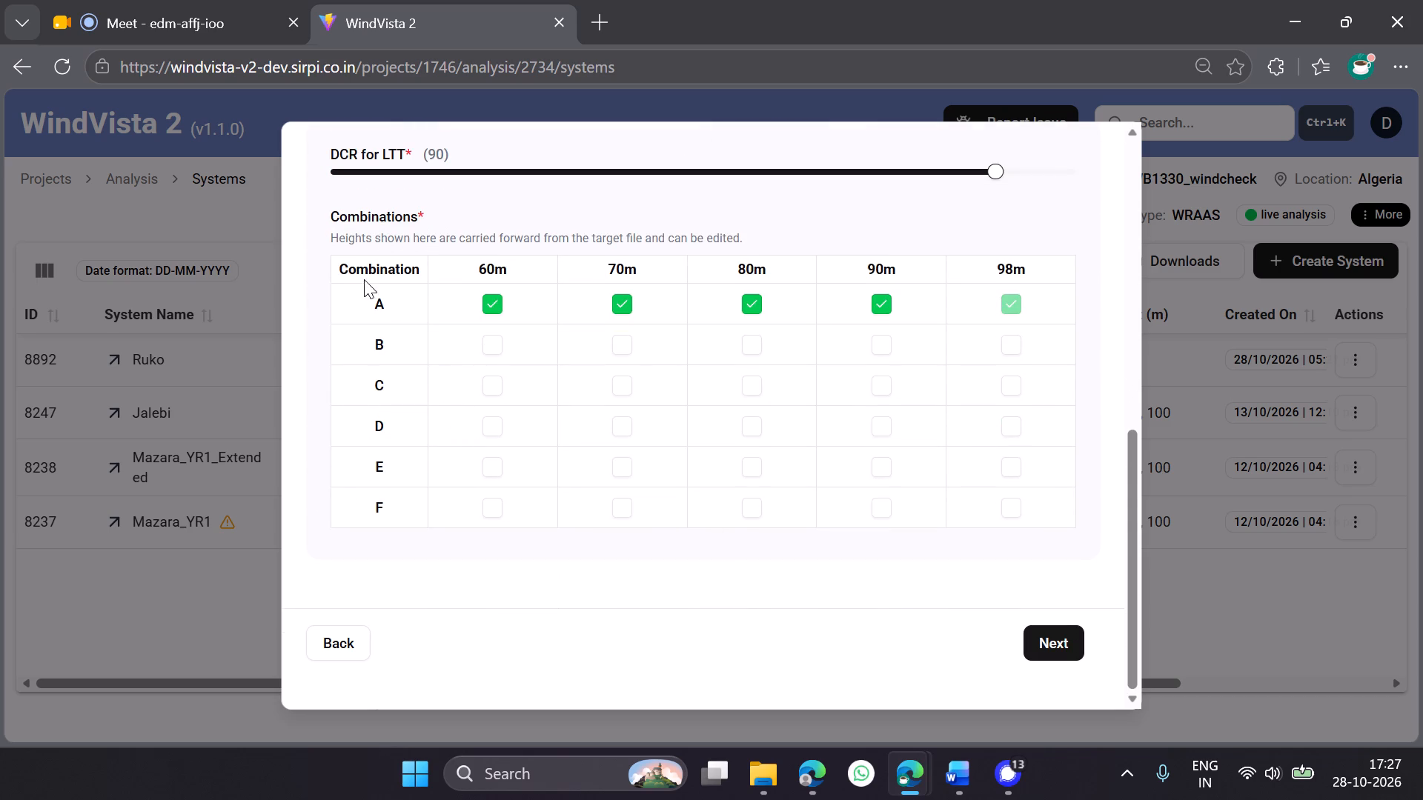
pyautogui.scroll(3, 448, 312)
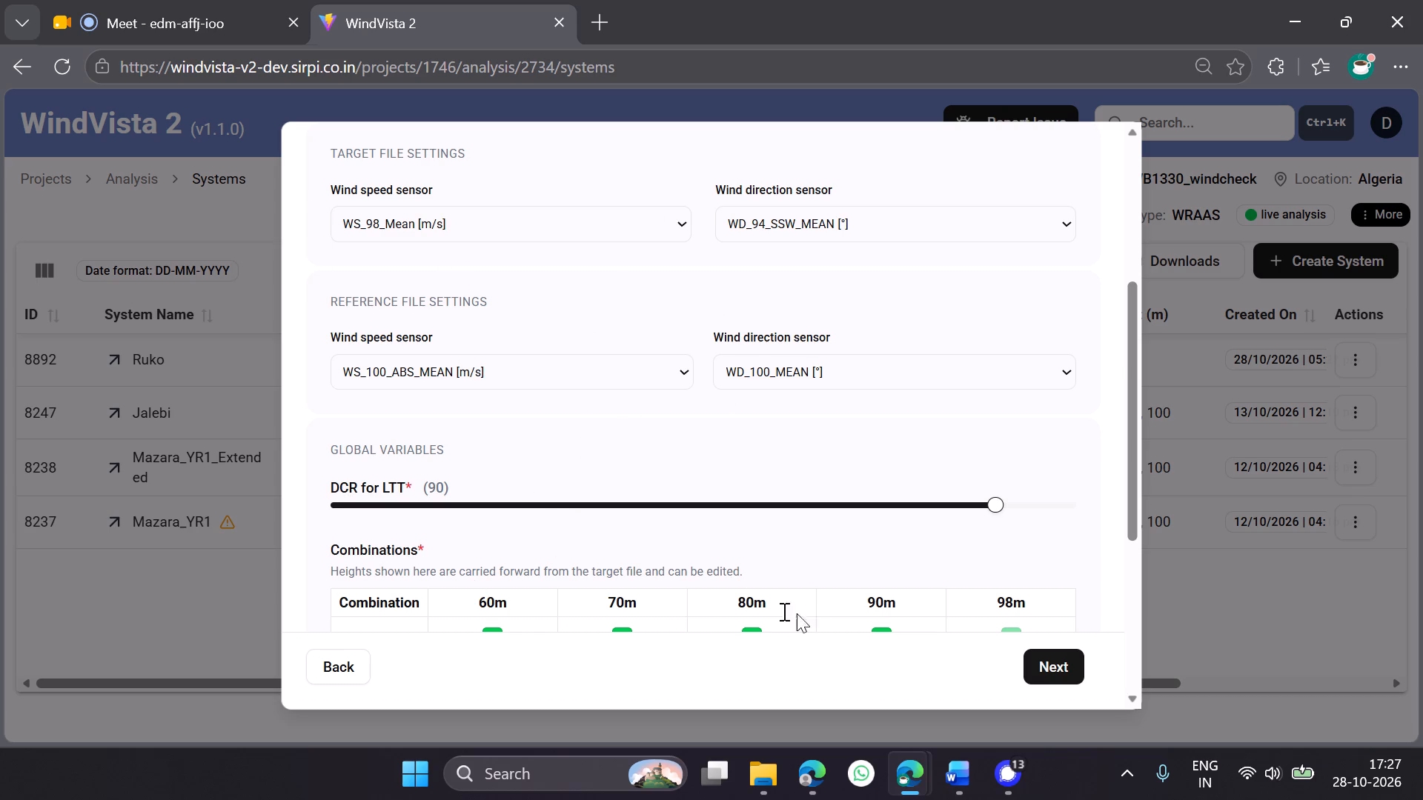
pyautogui.scroll(-6, 835, 575)
pyautogui.click(1068, 641)
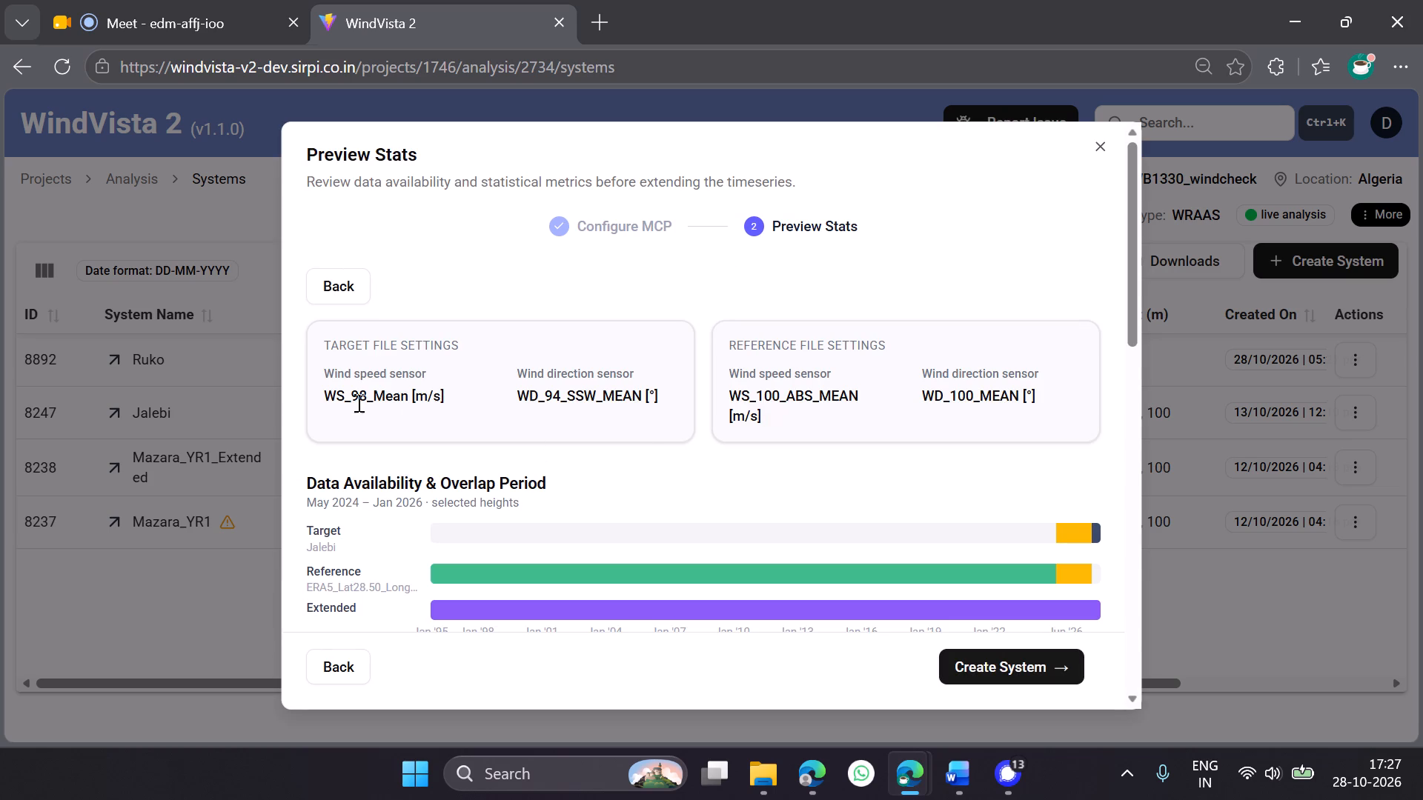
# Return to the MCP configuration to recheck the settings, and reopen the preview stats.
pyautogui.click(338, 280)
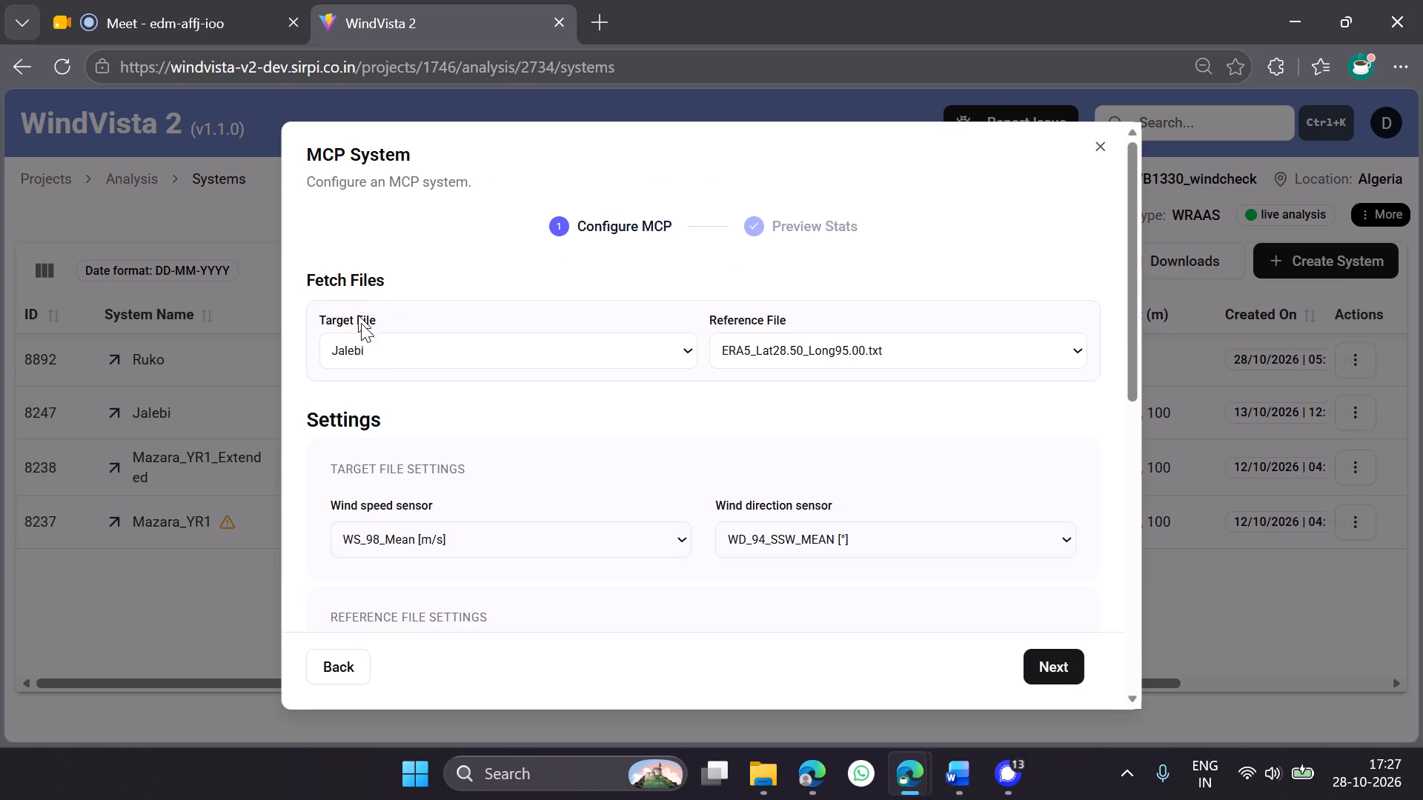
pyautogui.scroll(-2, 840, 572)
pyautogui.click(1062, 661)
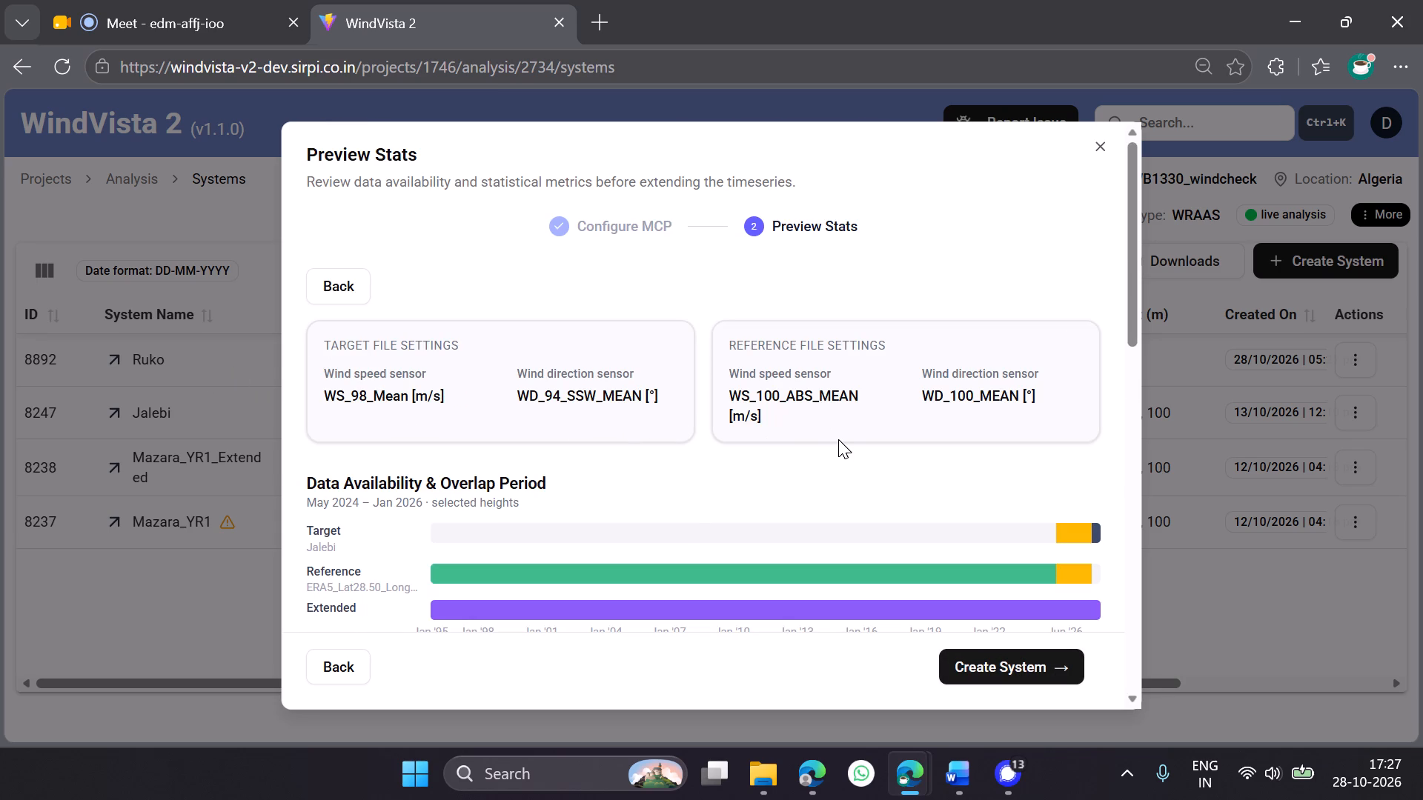
# Shorten the extended system's name to Jalebi_Extended_ at the end of the preview stats.
pyautogui.scroll(-4, 679, 447)
pyautogui.scroll(3, 679, 447)
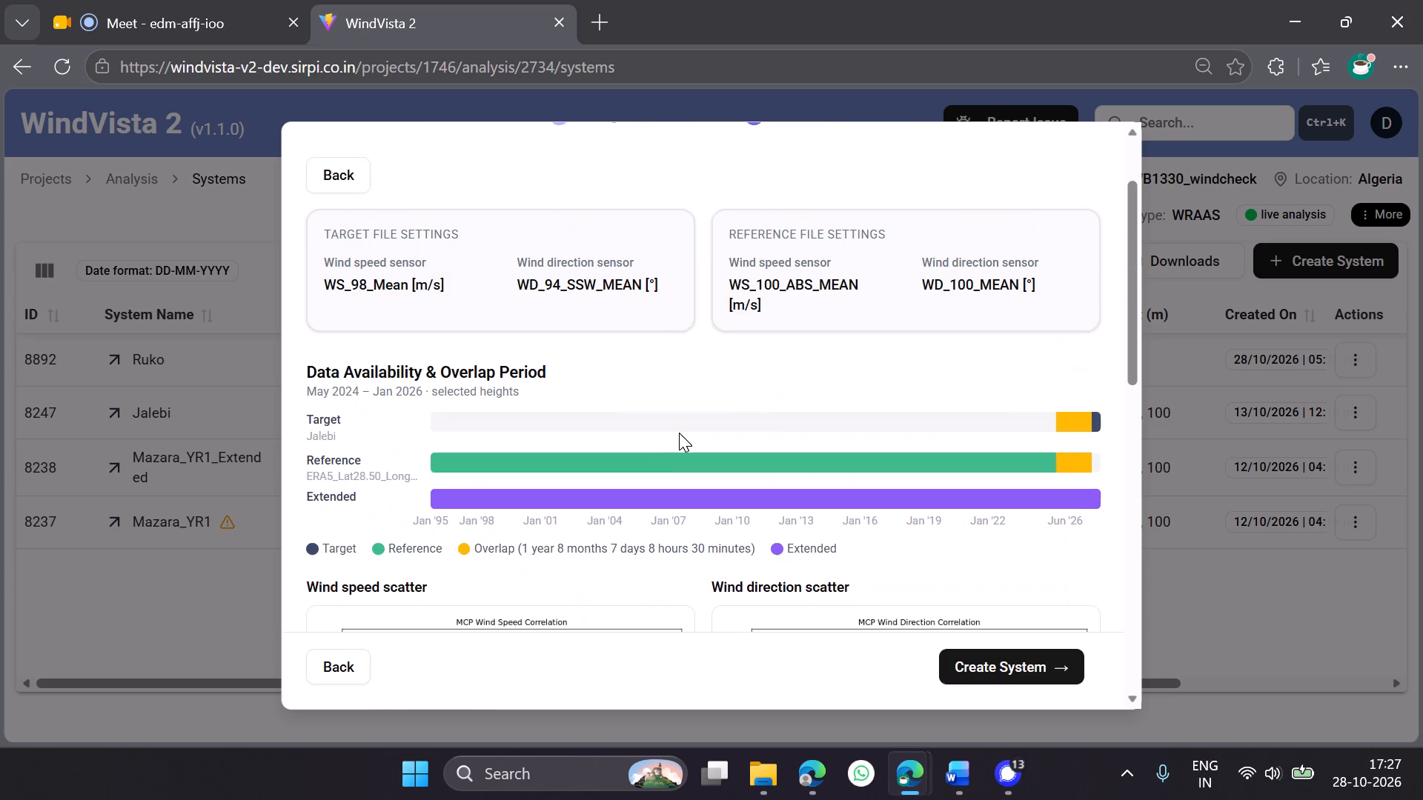
pyautogui.scroll(-5, 679, 433)
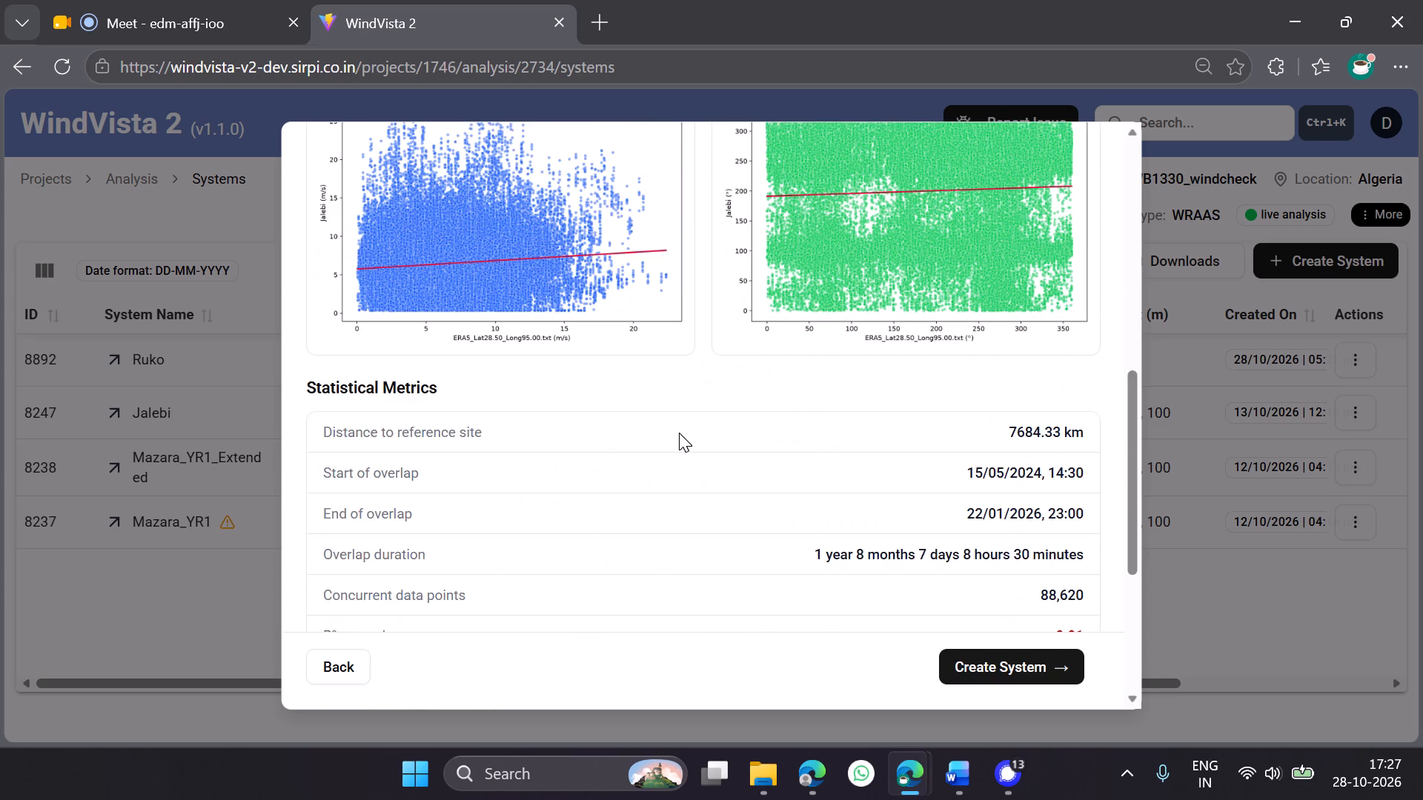
pyautogui.scroll(-5, 679, 433)
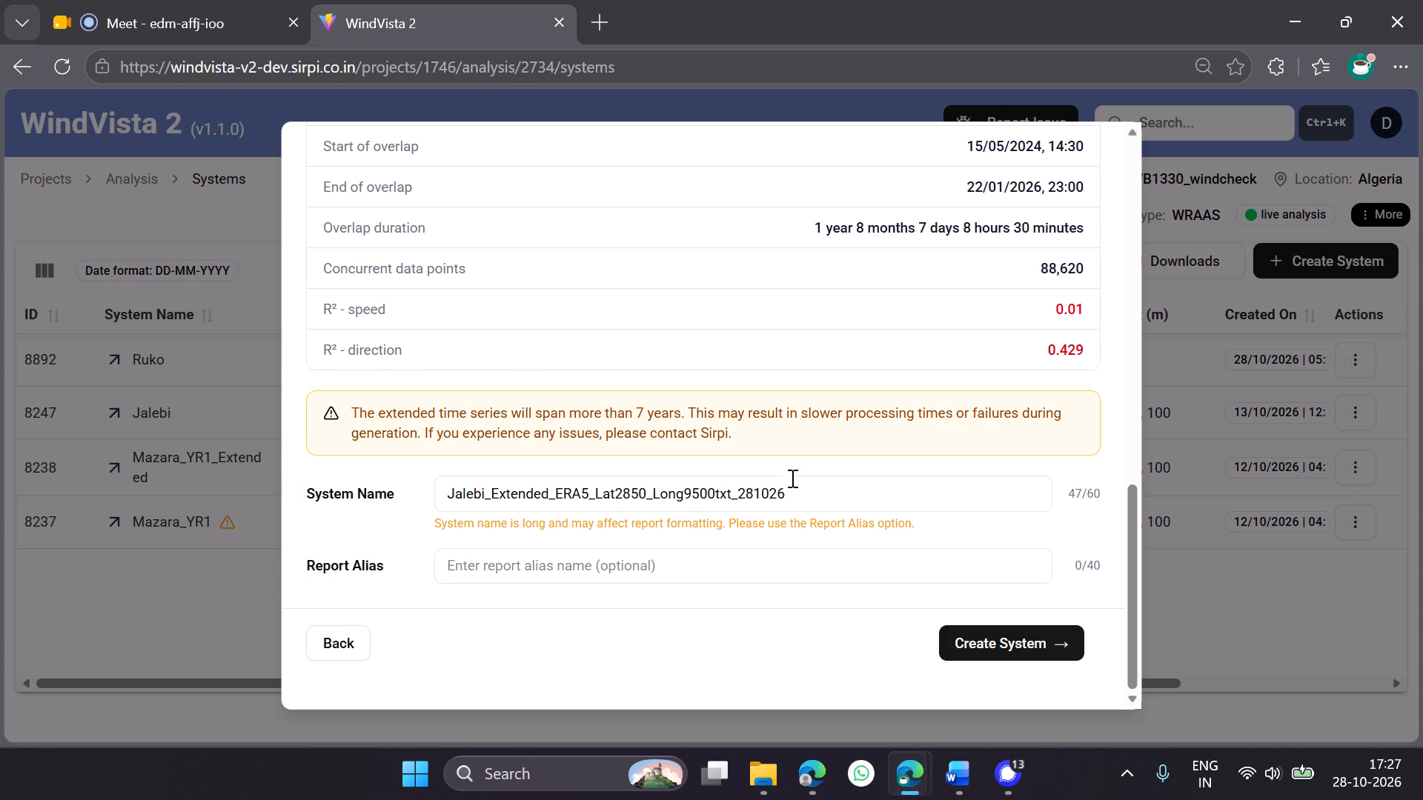
pyautogui.scroll(-1, 648, 575)
pyautogui.moveTo(820, 505); pyautogui.dragTo(572, 485)
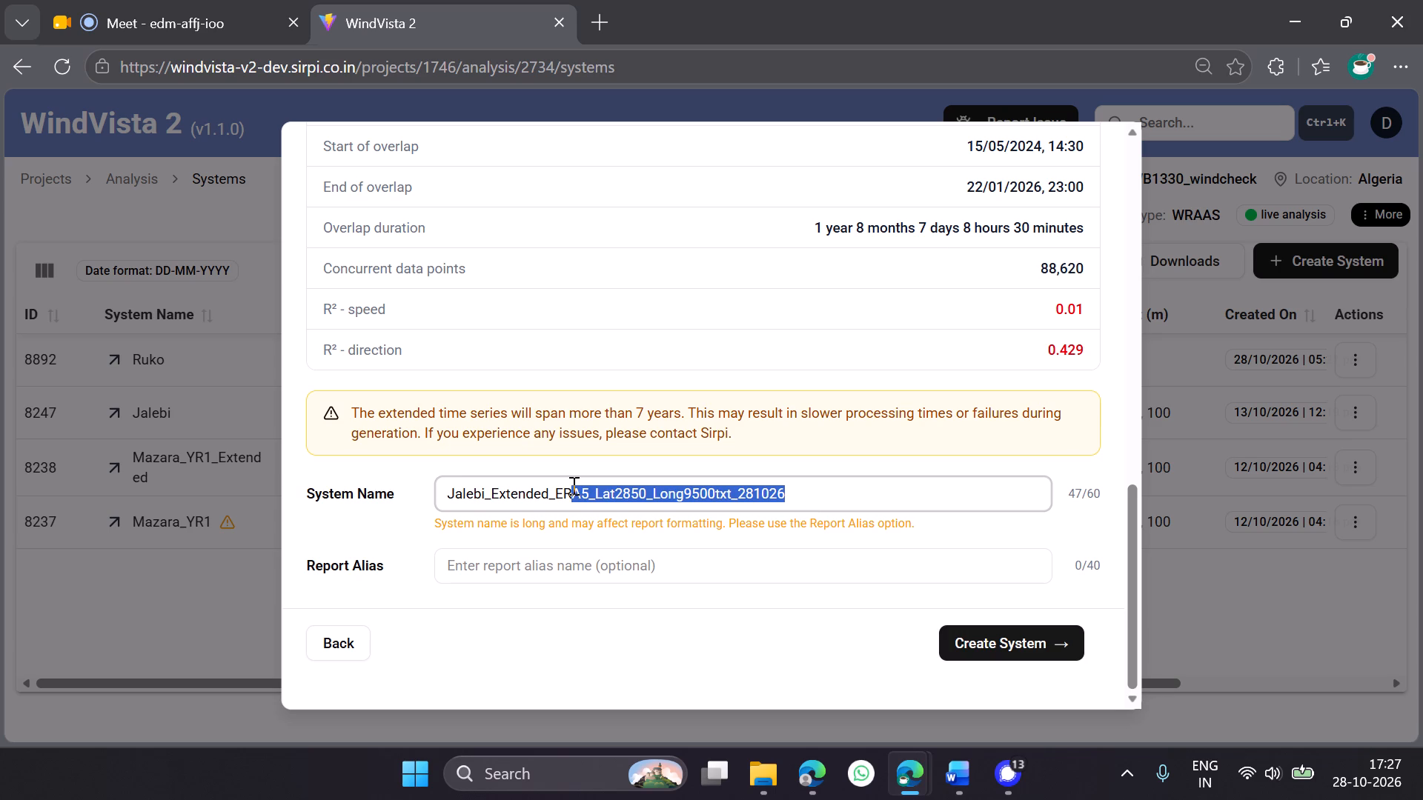
pyautogui.moveTo(572, 485); pyautogui.dragTo(556, 503)
pyautogui.press('BackSpace')
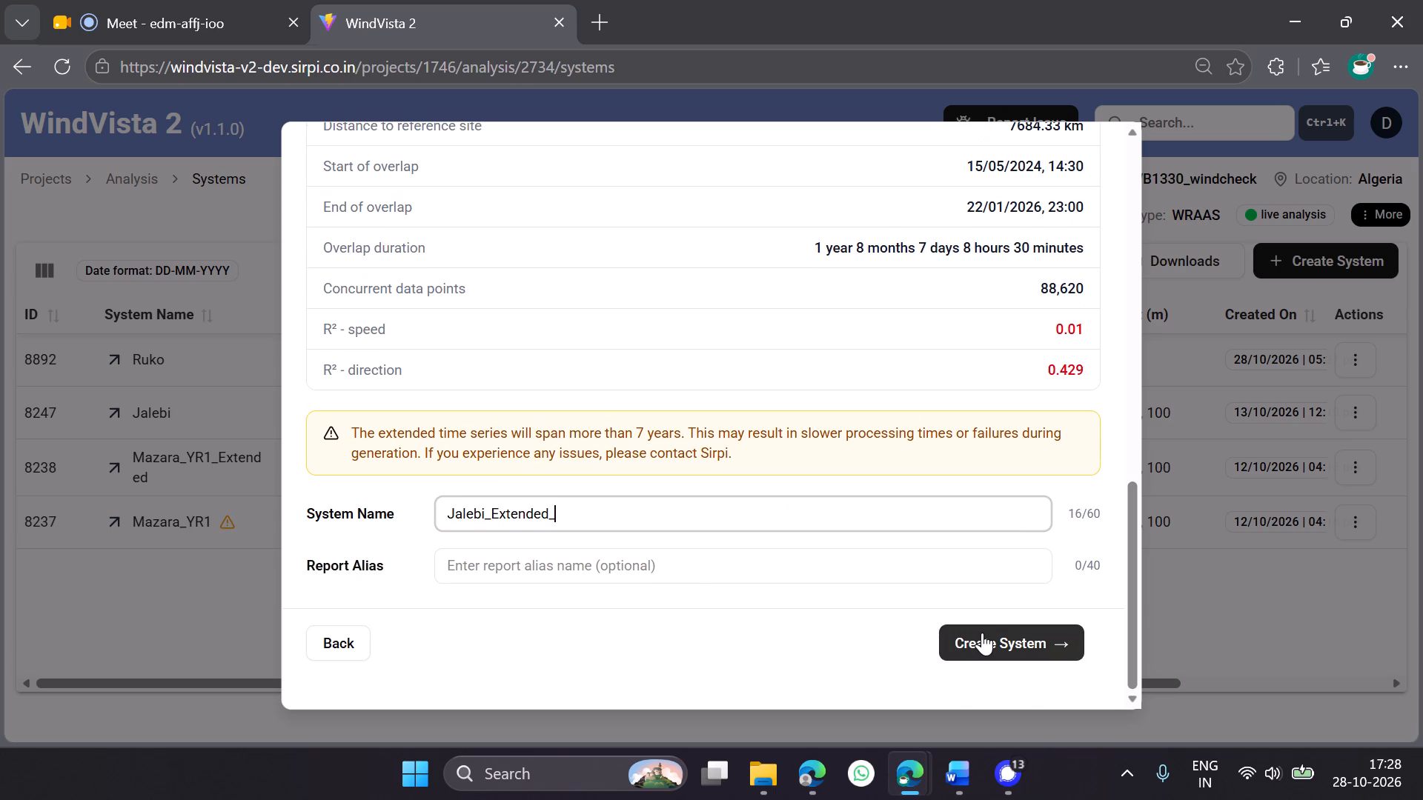
# Examine the data availability and overlap timeline, wind speed and direction scatter plots, and statistical metrics of the MCP preview.
pyautogui.scroll(4, 984, 579)
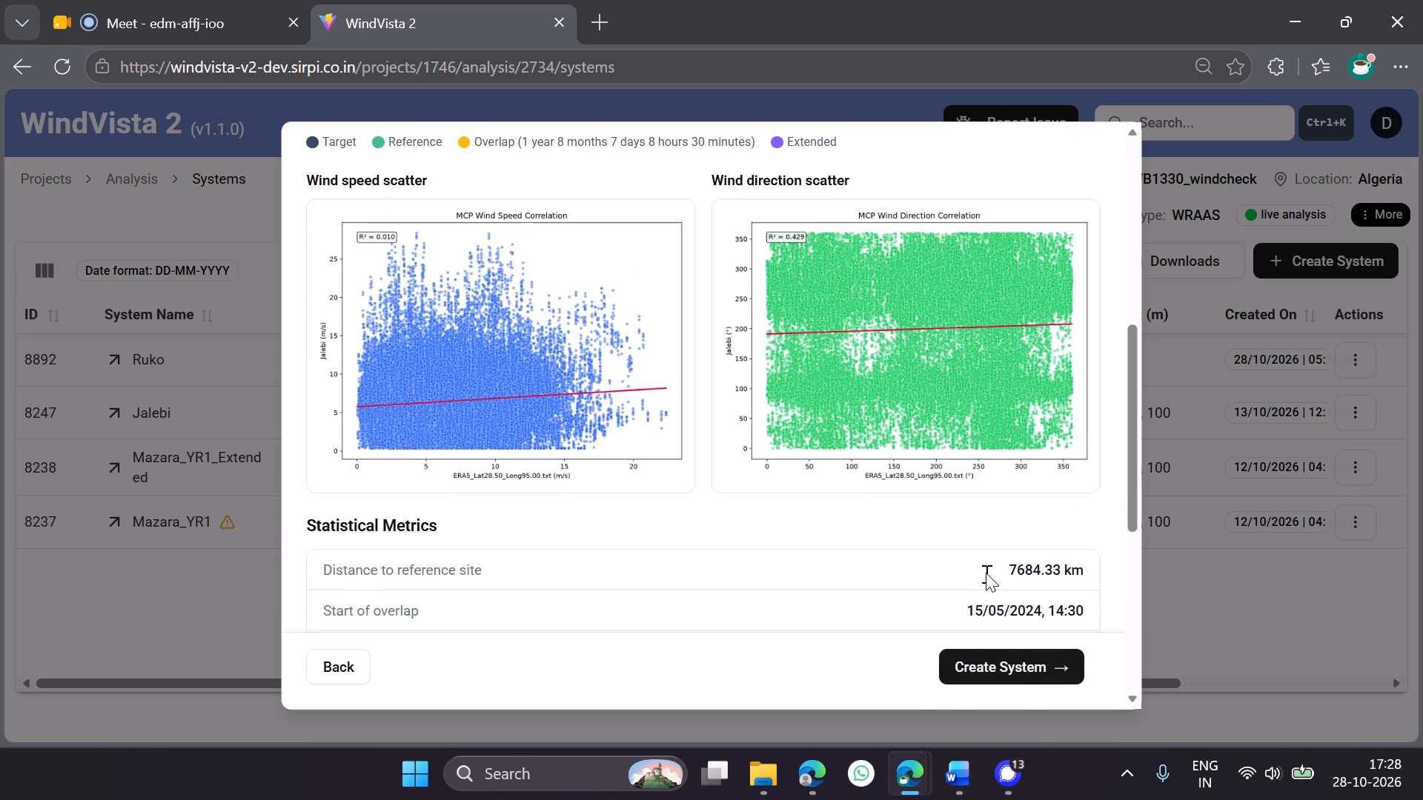
pyautogui.scroll(-1, 986, 570)
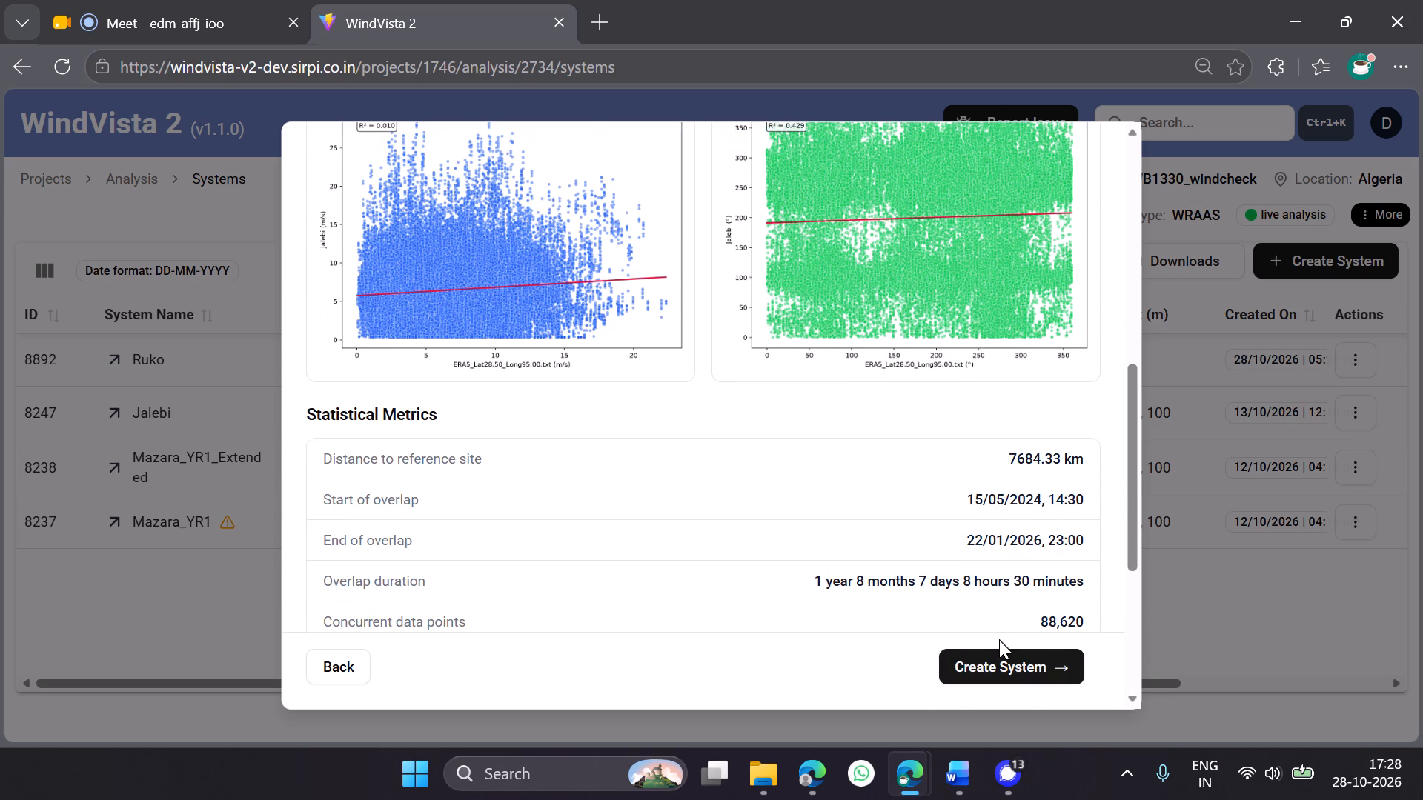
pyautogui.scroll(5, 969, 607)
pyautogui.scroll(-3, 947, 579)
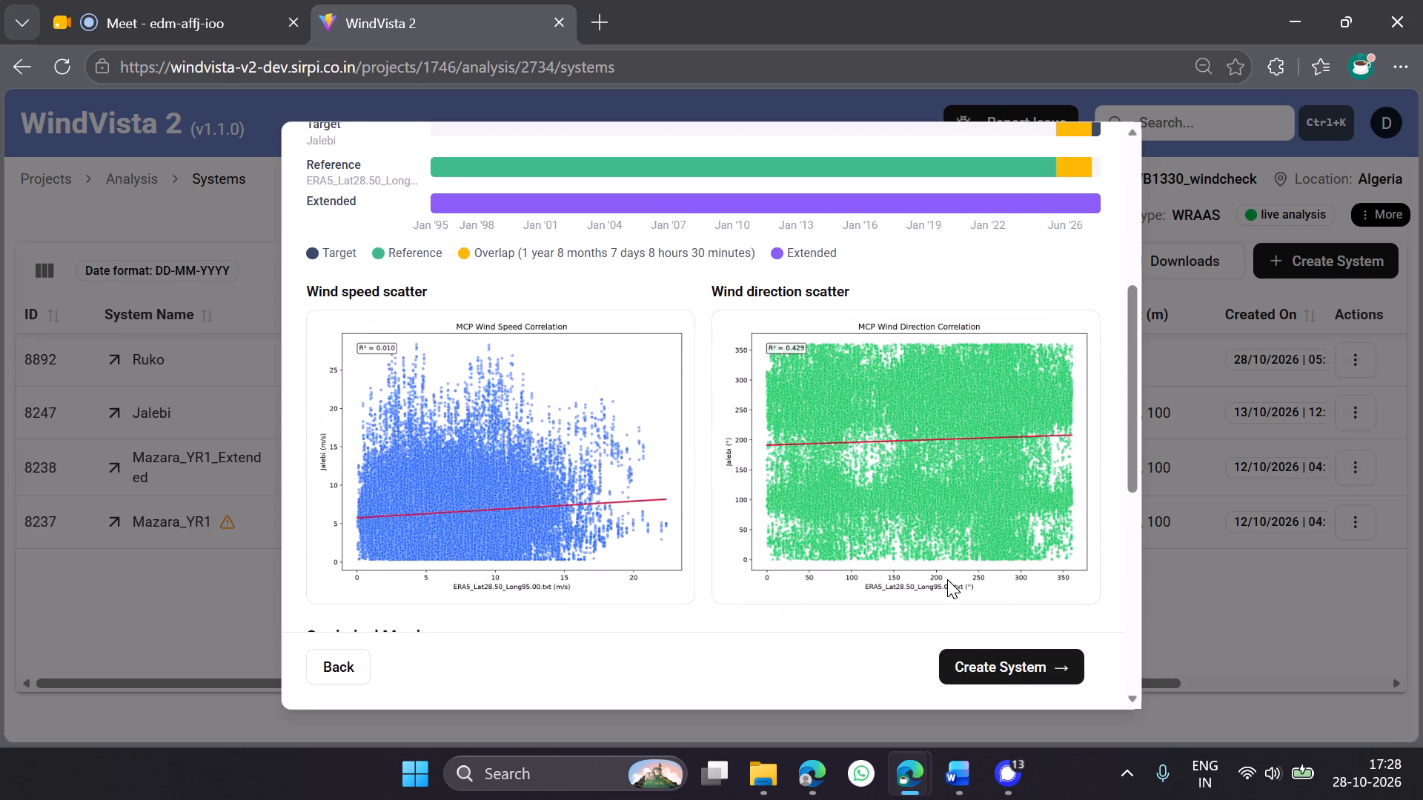
pyautogui.scroll(-3, 947, 579)
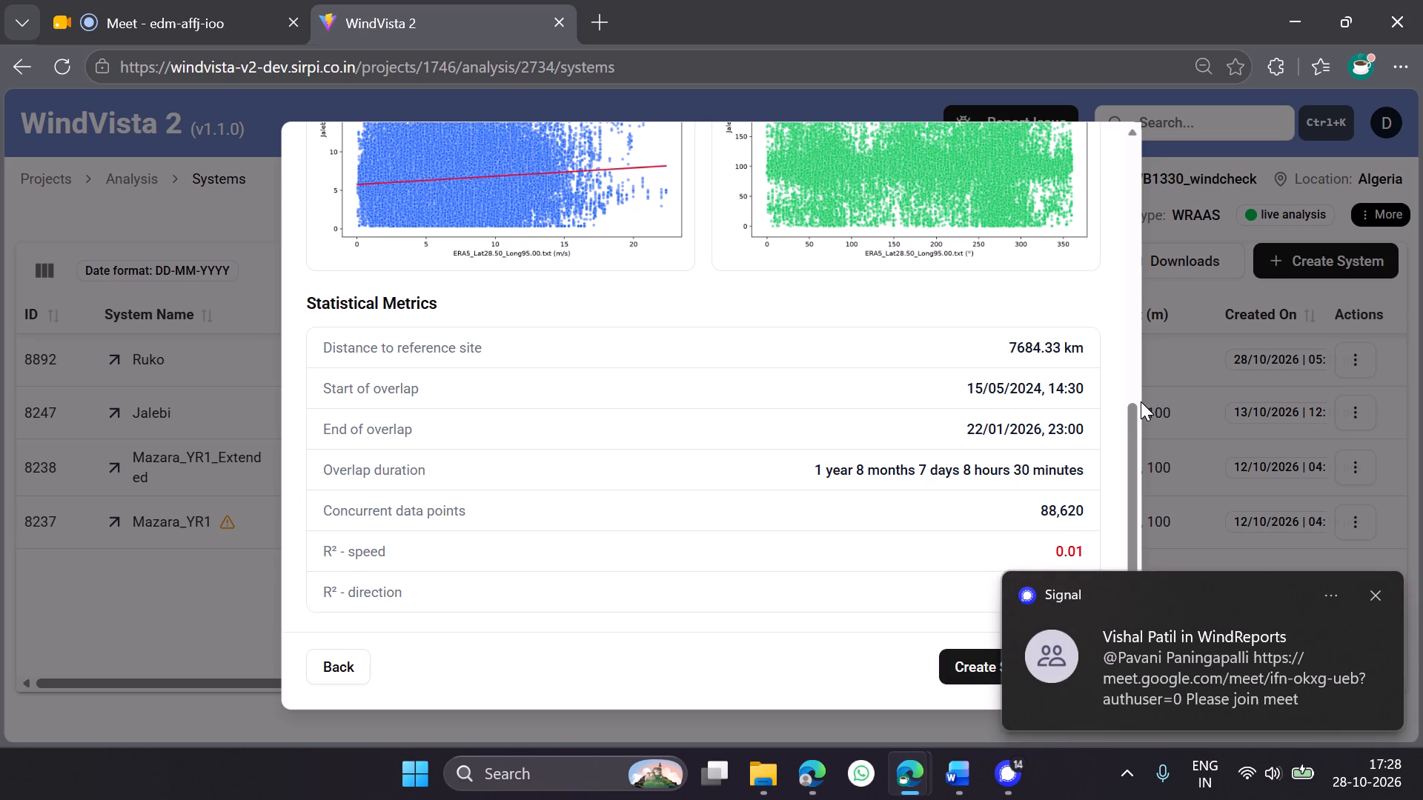
pyautogui.click(1374, 596)
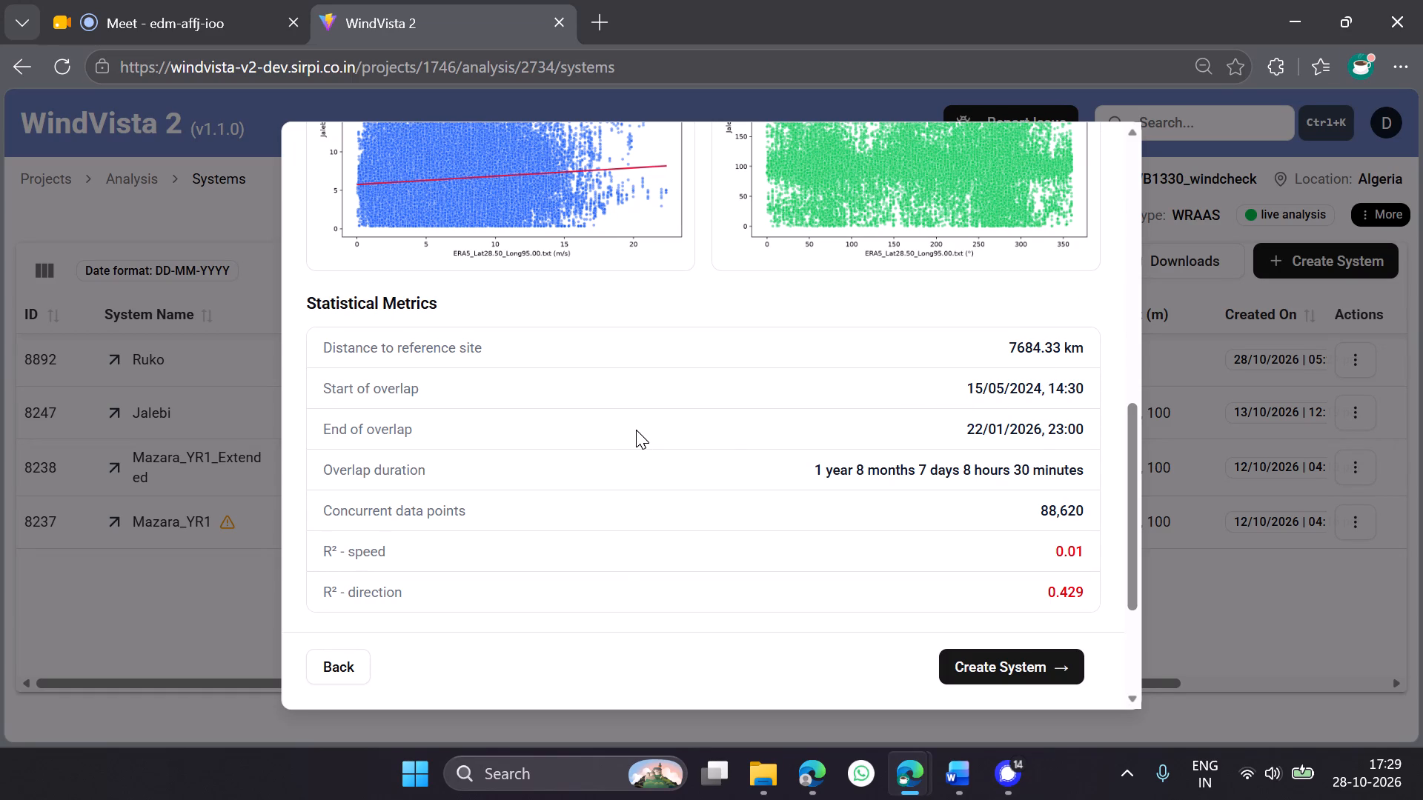
pyautogui.scroll(3, 636, 430)
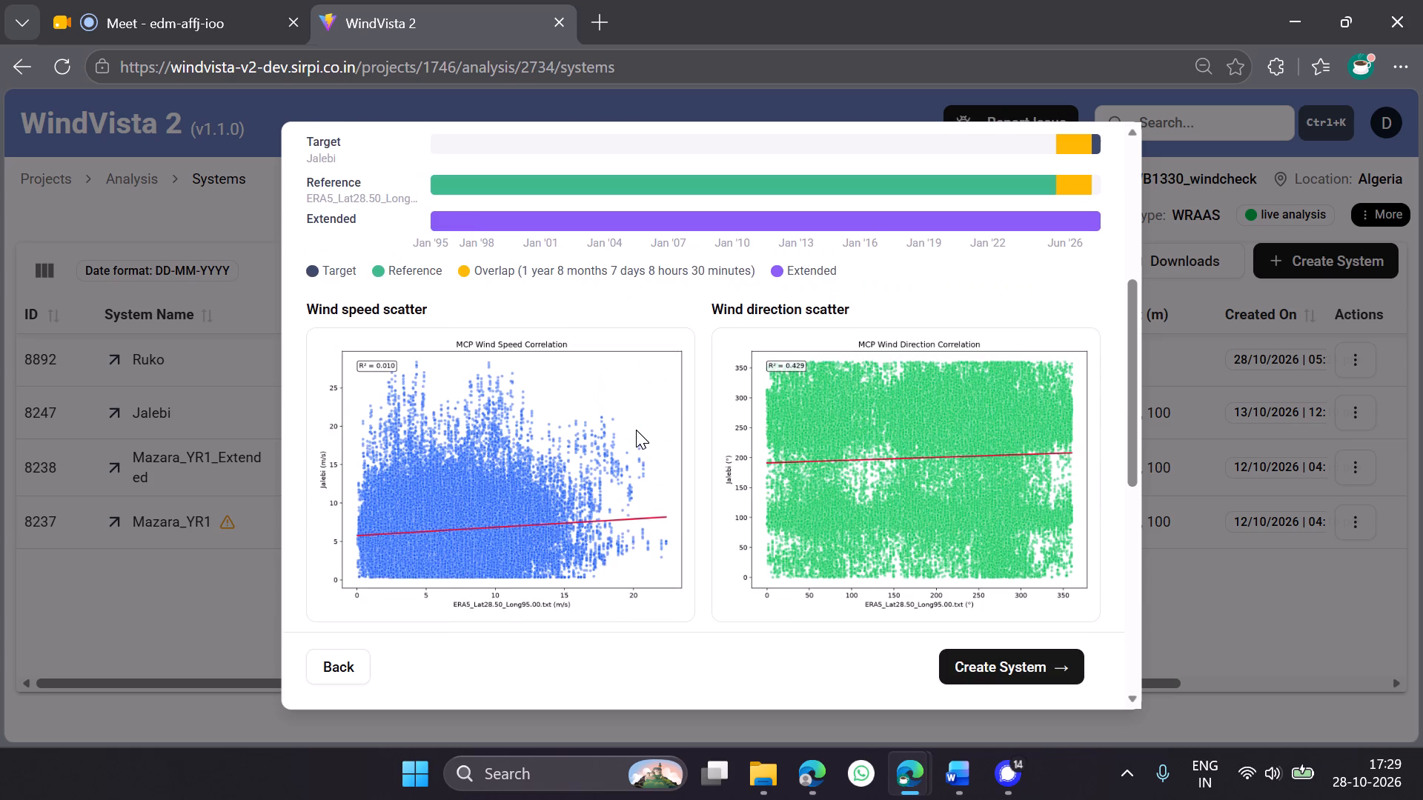
pyautogui.scroll(2, 636, 430)
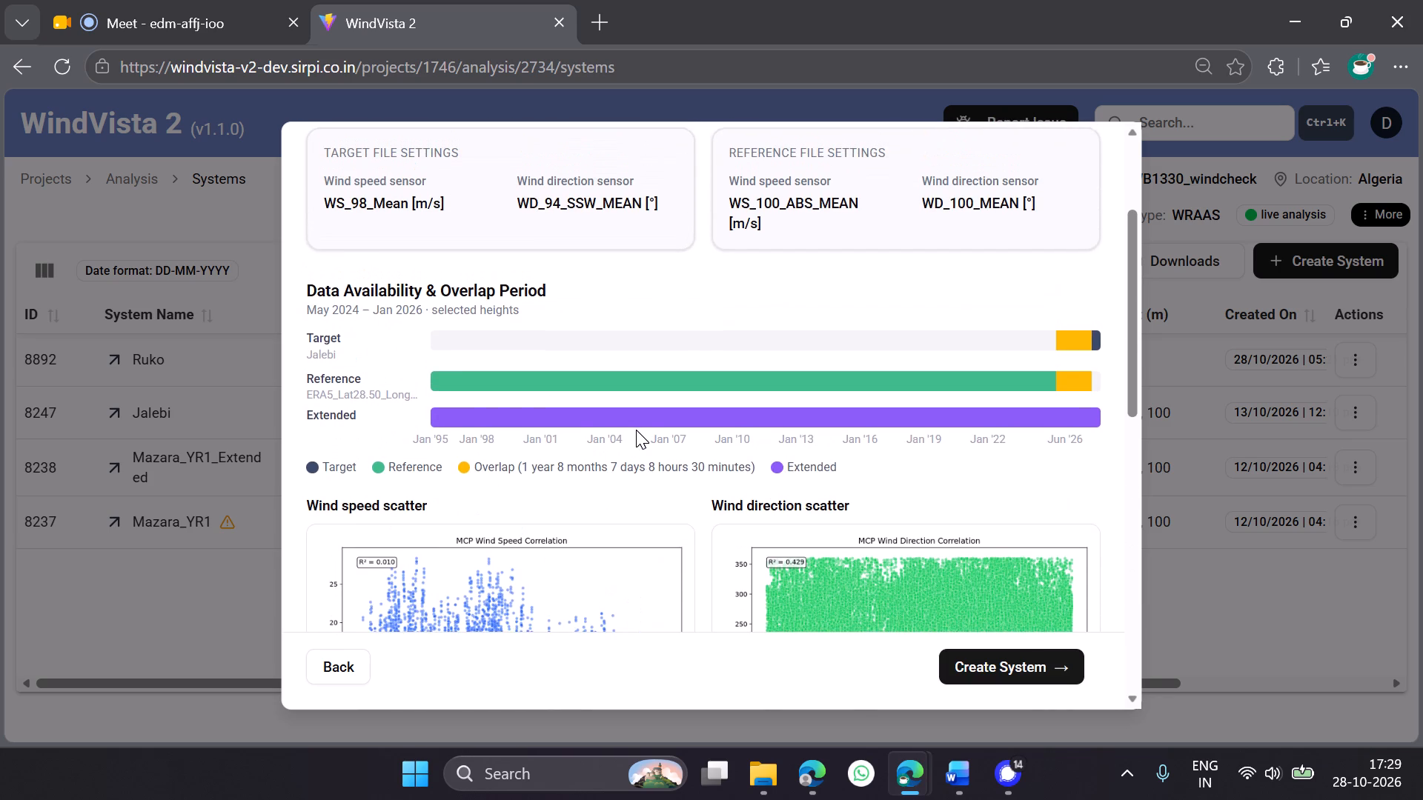
pyautogui.scroll(-5, 636, 430)
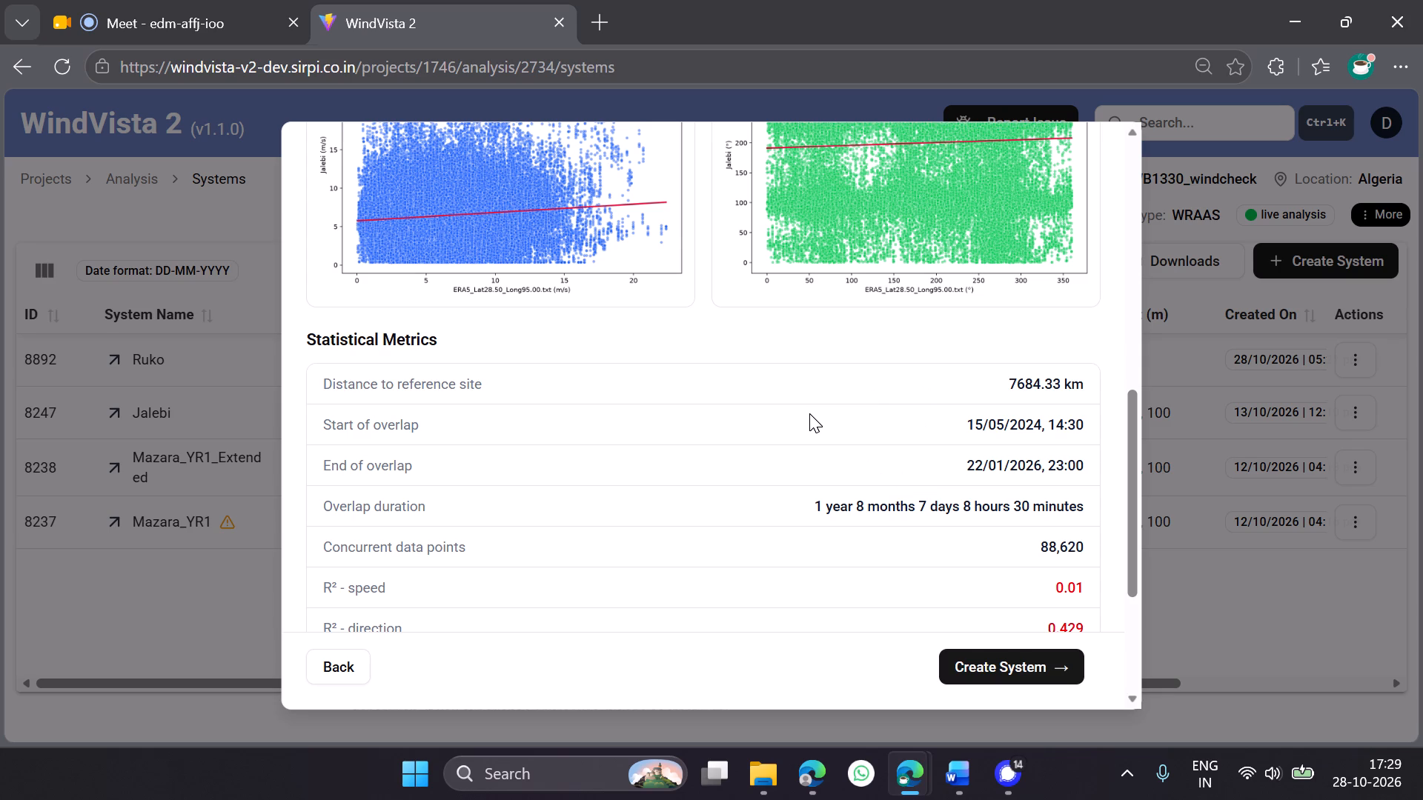
pyautogui.scroll(5, 809, 413)
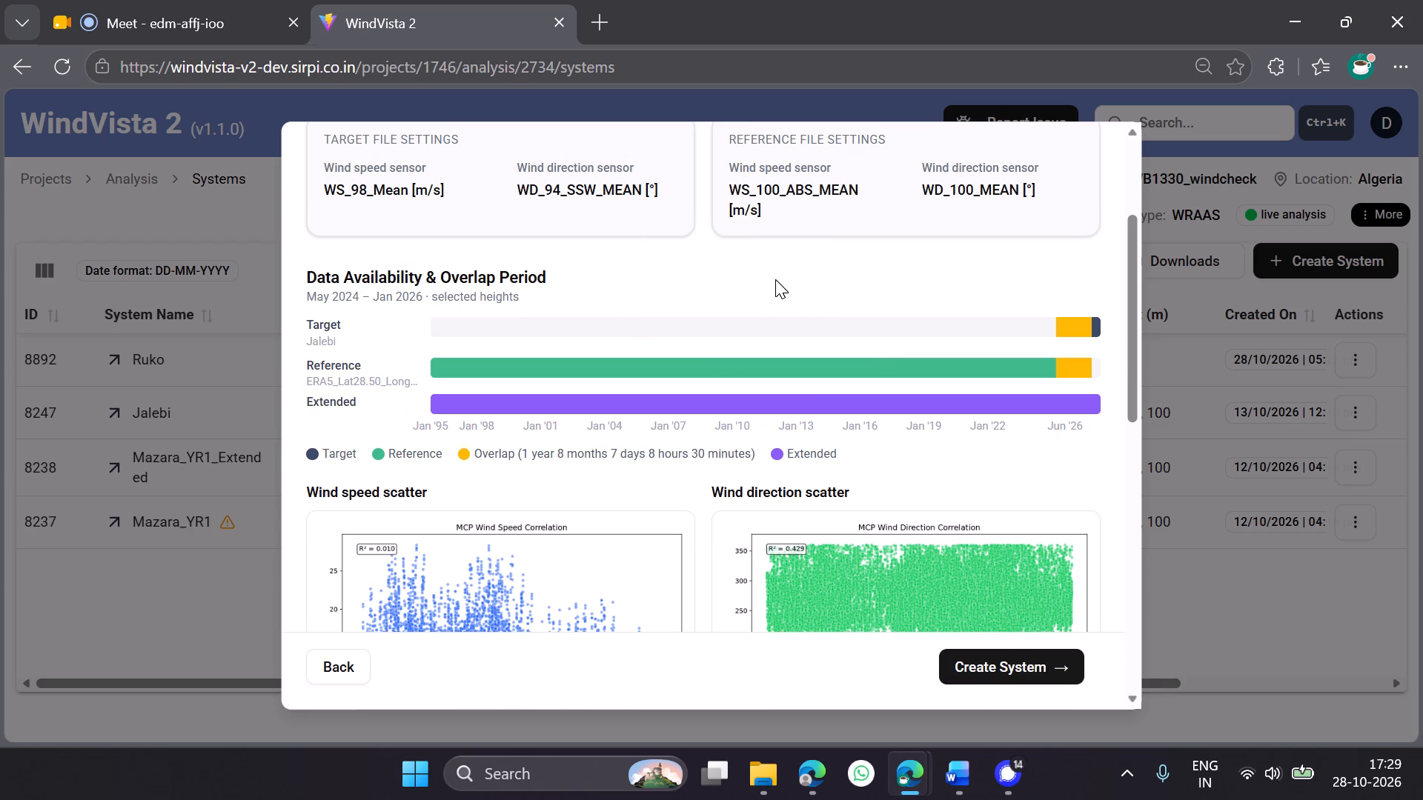
pyautogui.scroll(-4, 775, 279)
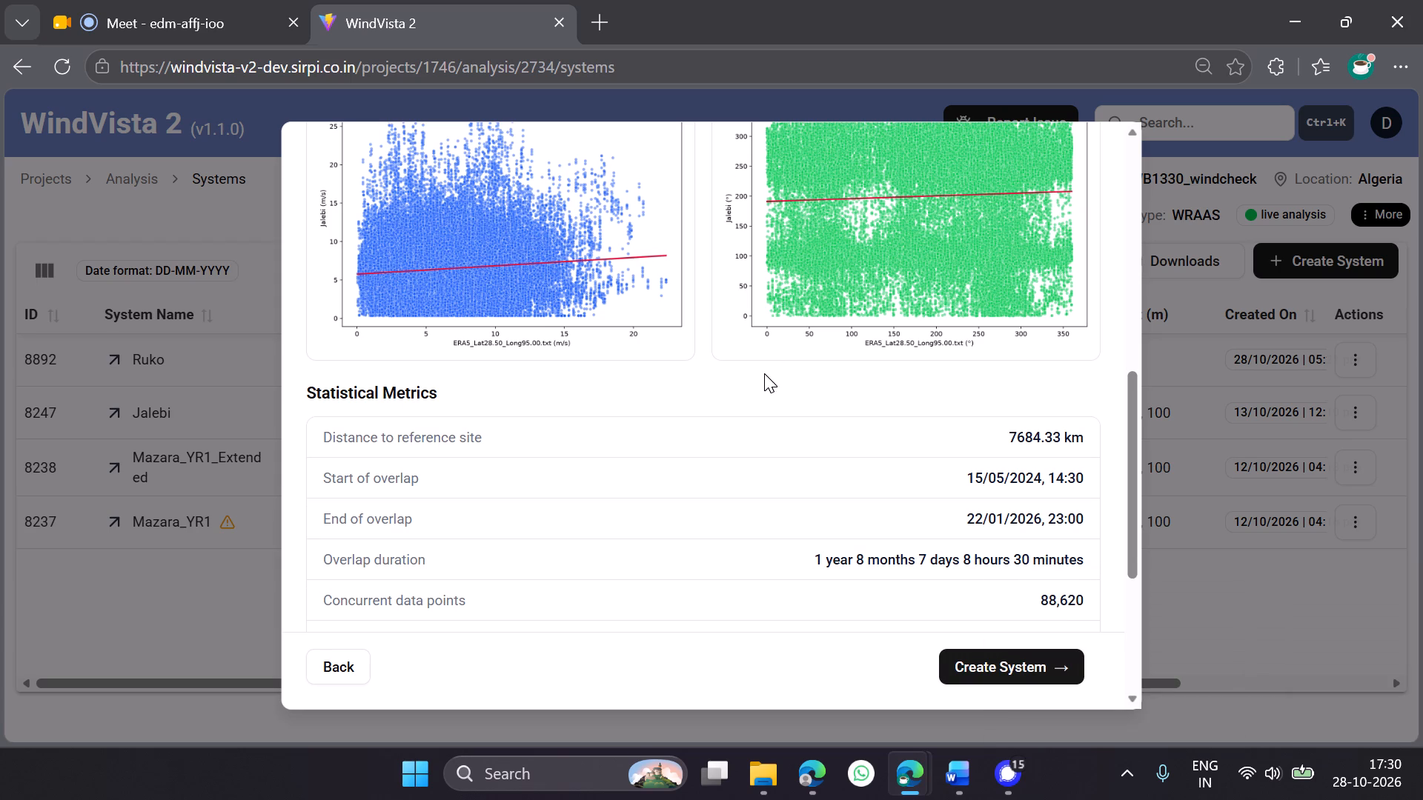
pyautogui.scroll(6, 764, 373)
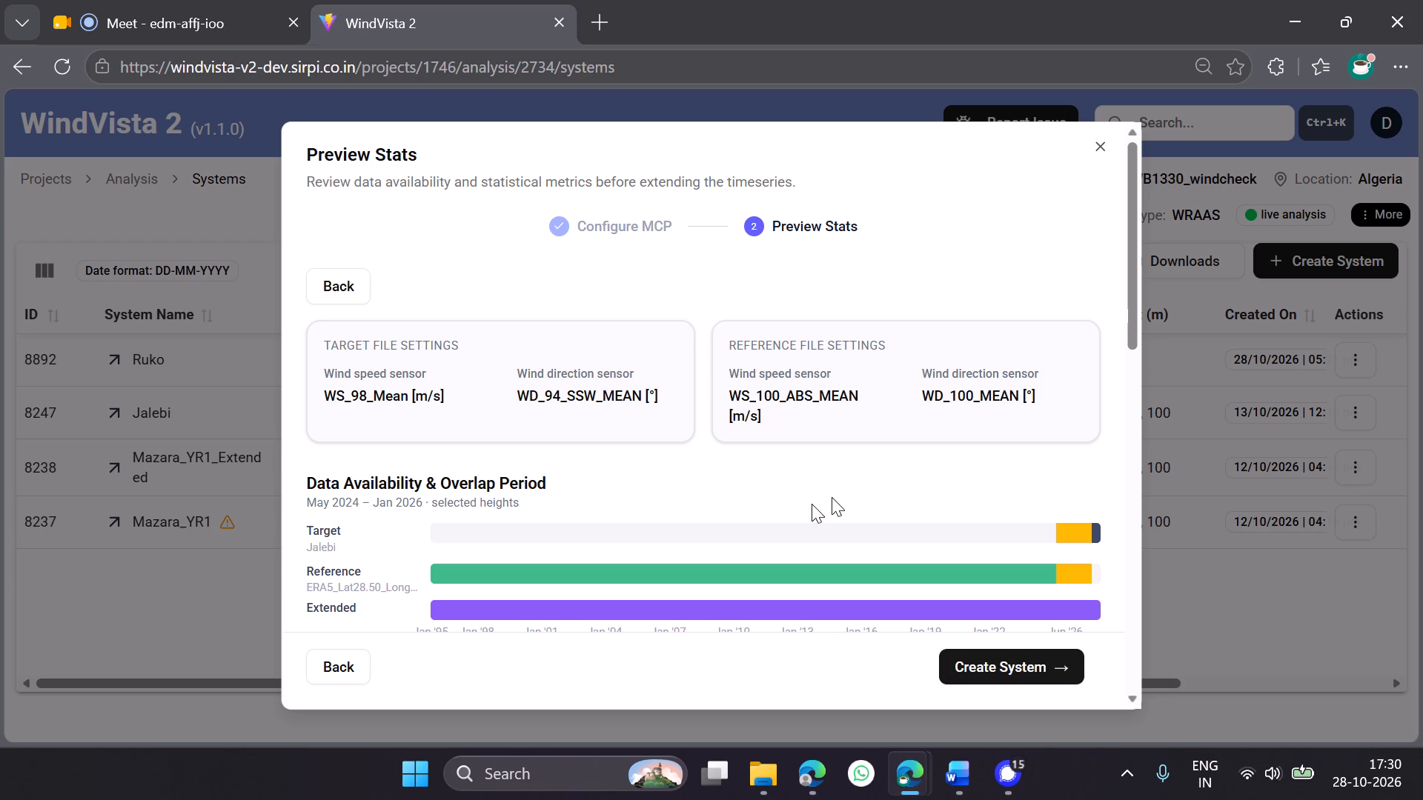
pyautogui.scroll(-2, 830, 453)
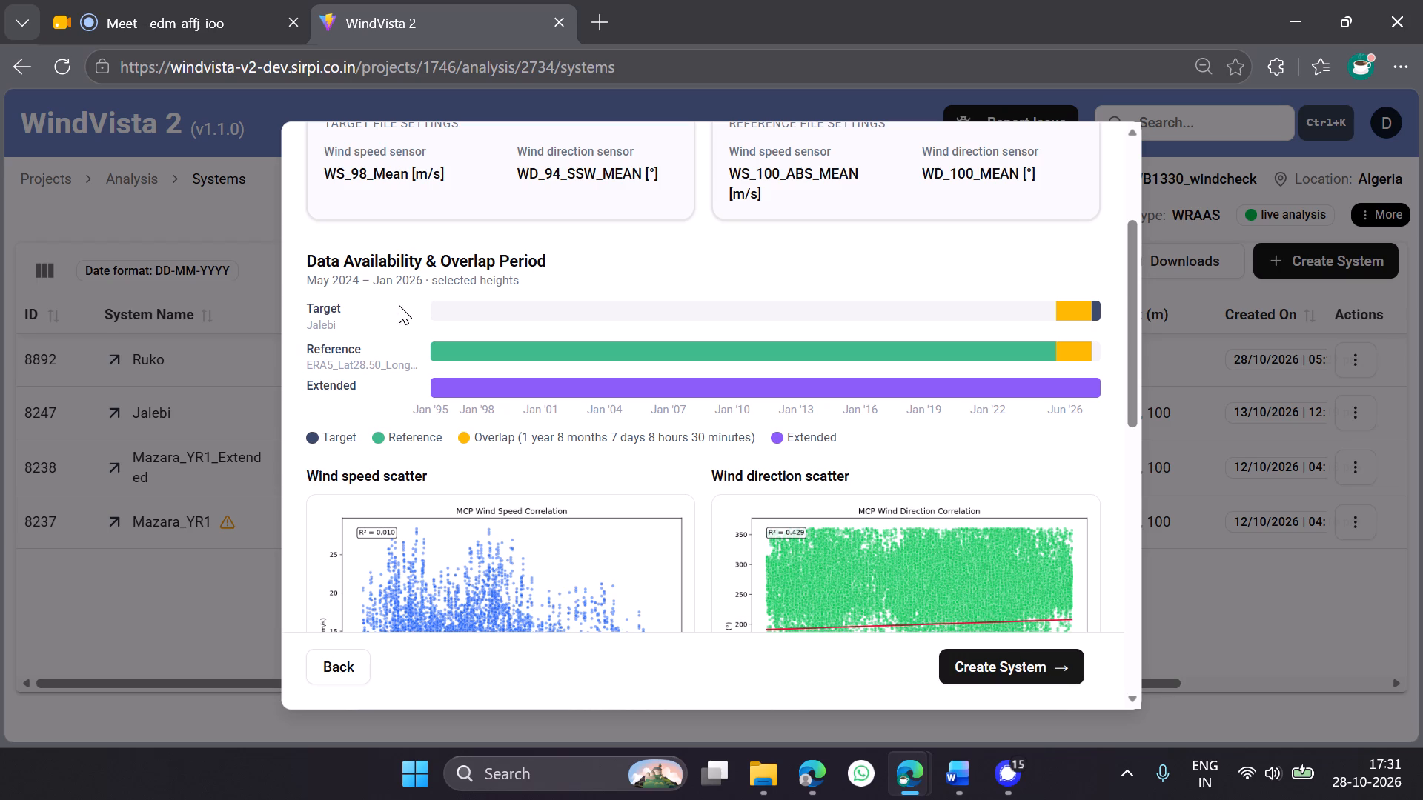
pyautogui.moveTo(439, 304); pyautogui.dragTo(1032, 331)
pyautogui.scroll(-7, 897, 324)
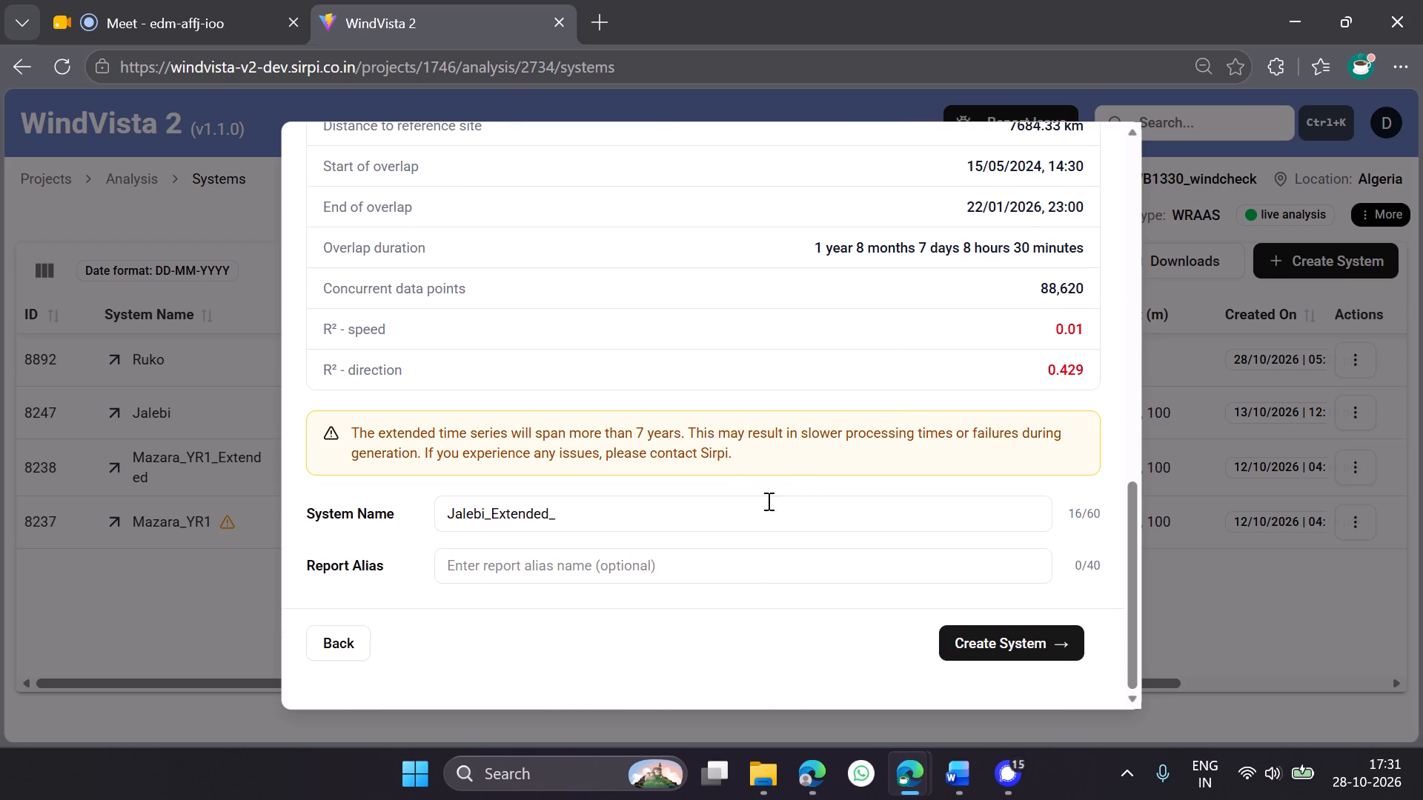
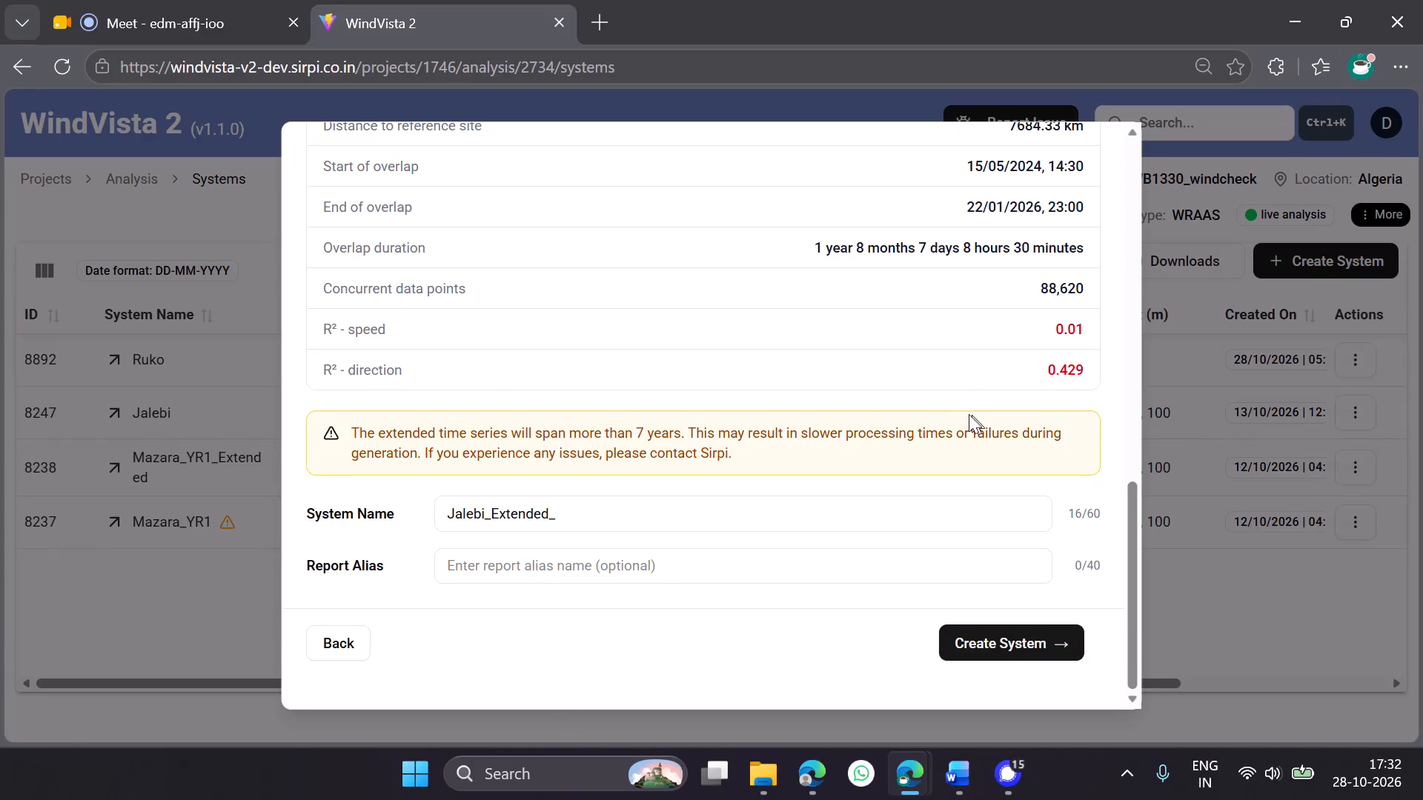
# Review the MCP preview stats once more and create the extended system Jalebi_Extended_ without a report alias.
pyautogui.scroll(6, 421, 343)
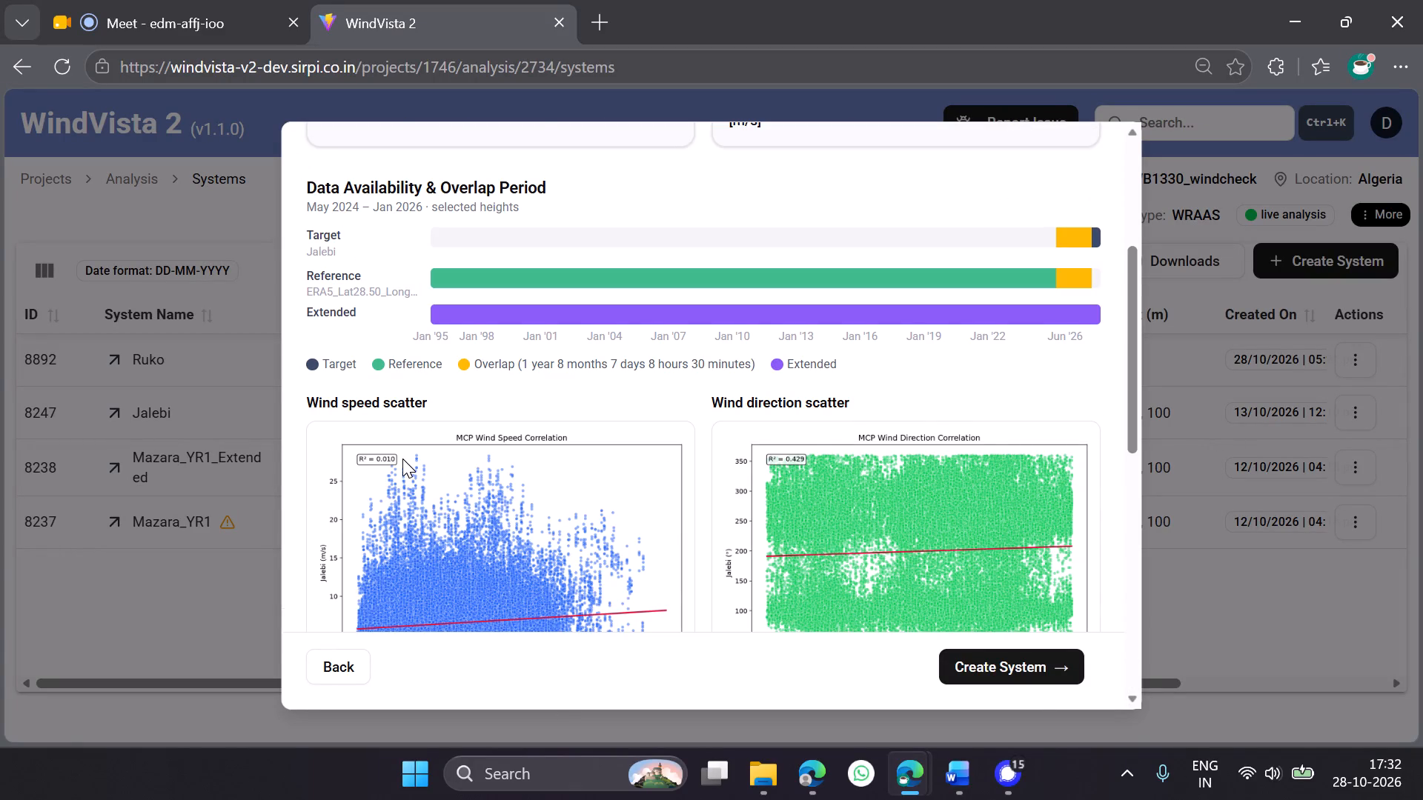
pyautogui.scroll(-6, 402, 459)
pyautogui.scroll(12, 405, 367)
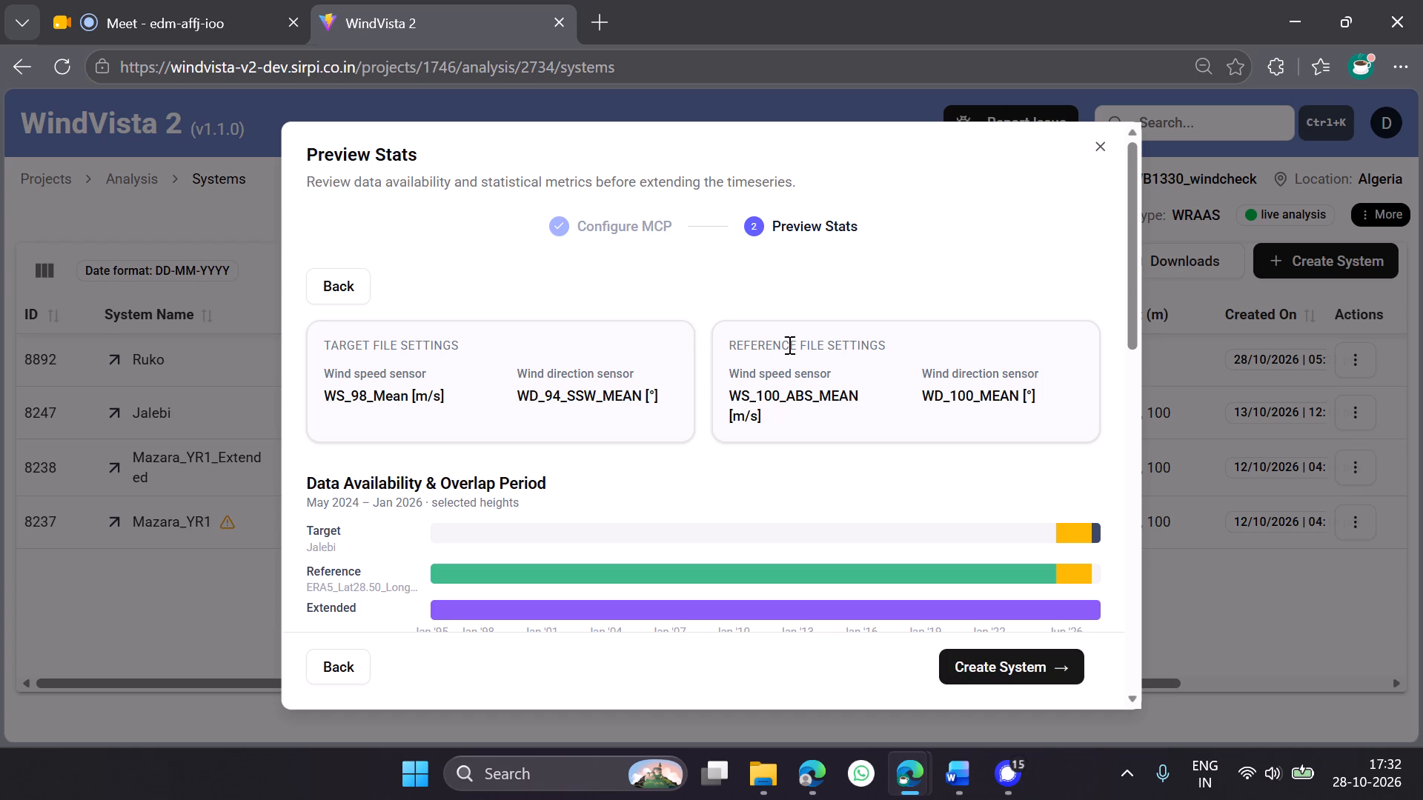
pyautogui.scroll(-7, 832, 345)
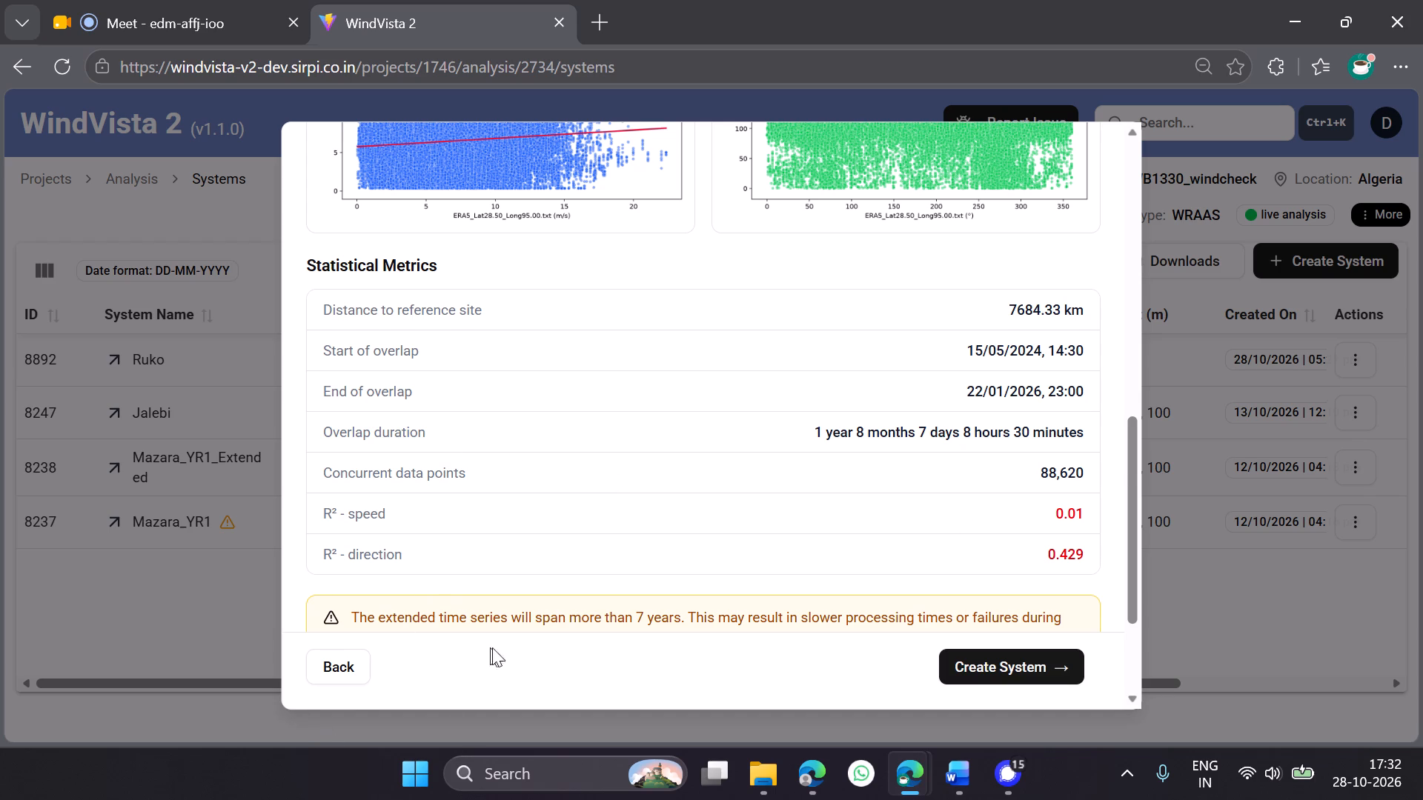
pyautogui.scroll(-8, 560, 659)
pyautogui.click(989, 641)
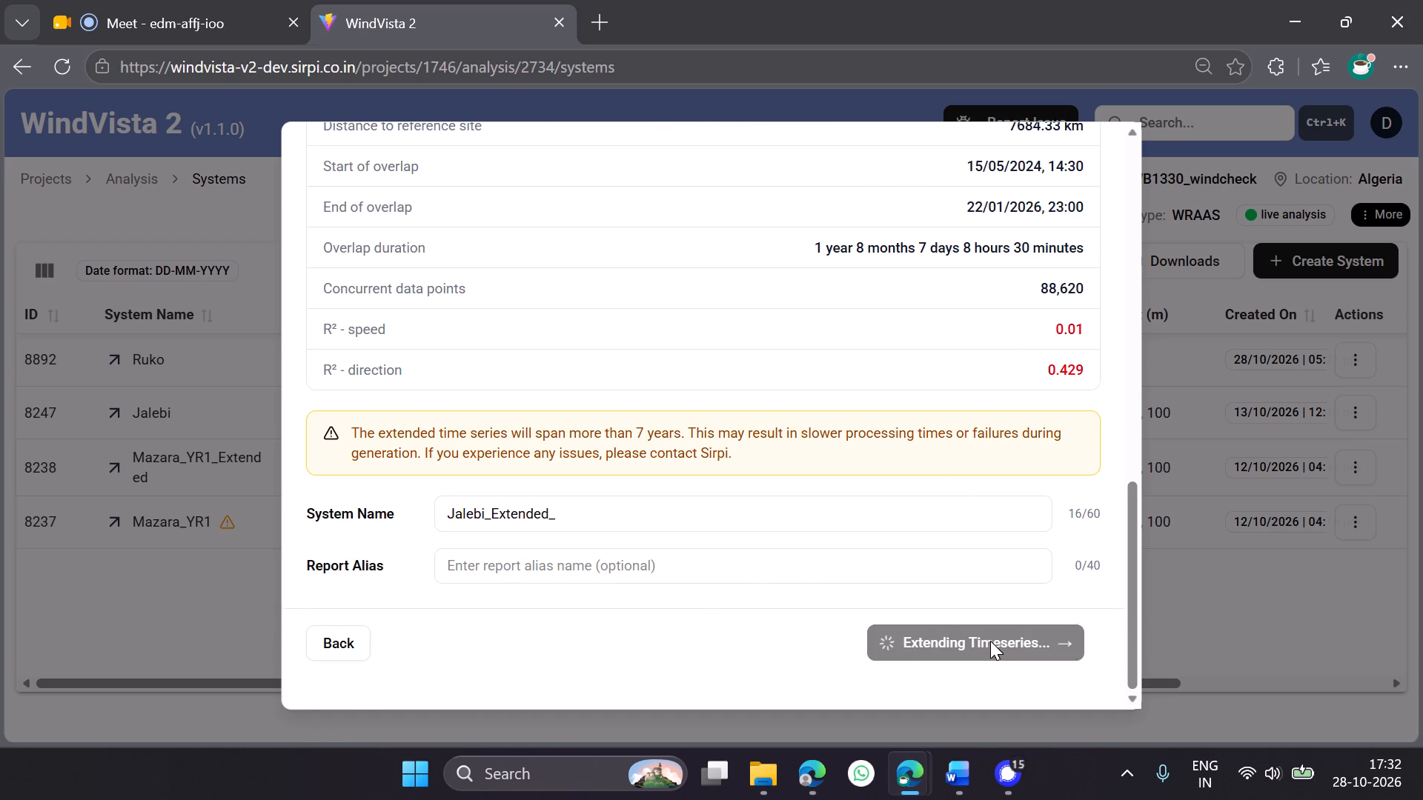
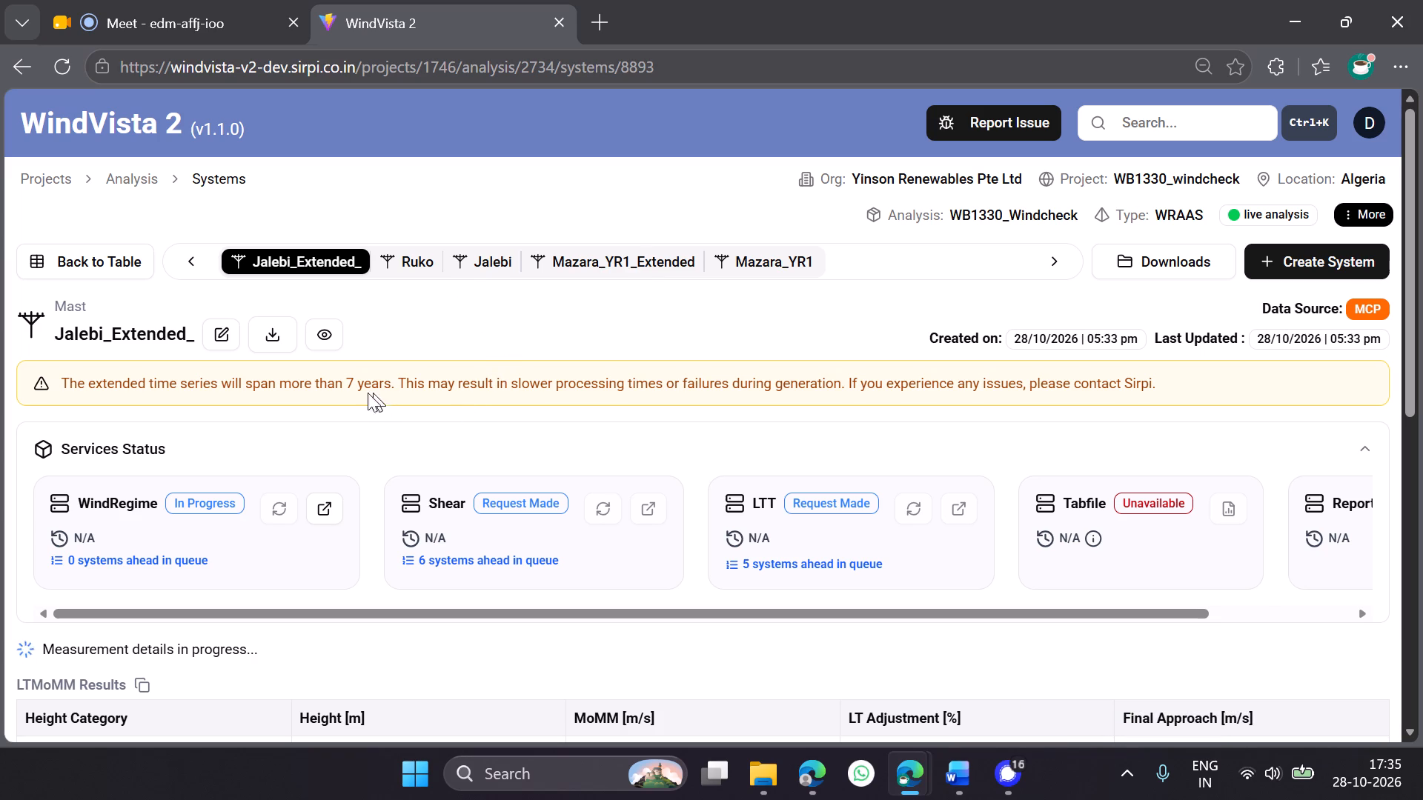
# Read the Jalebi_Extended_ time-series warning, browse the other systems from Mazara_YR1 through Ruko, and return to Jalebi_Extended_.
pyautogui.moveTo(67, 381); pyautogui.dragTo(1232, 405)
pyautogui.click(614, 361)
pyautogui.click(803, 254)
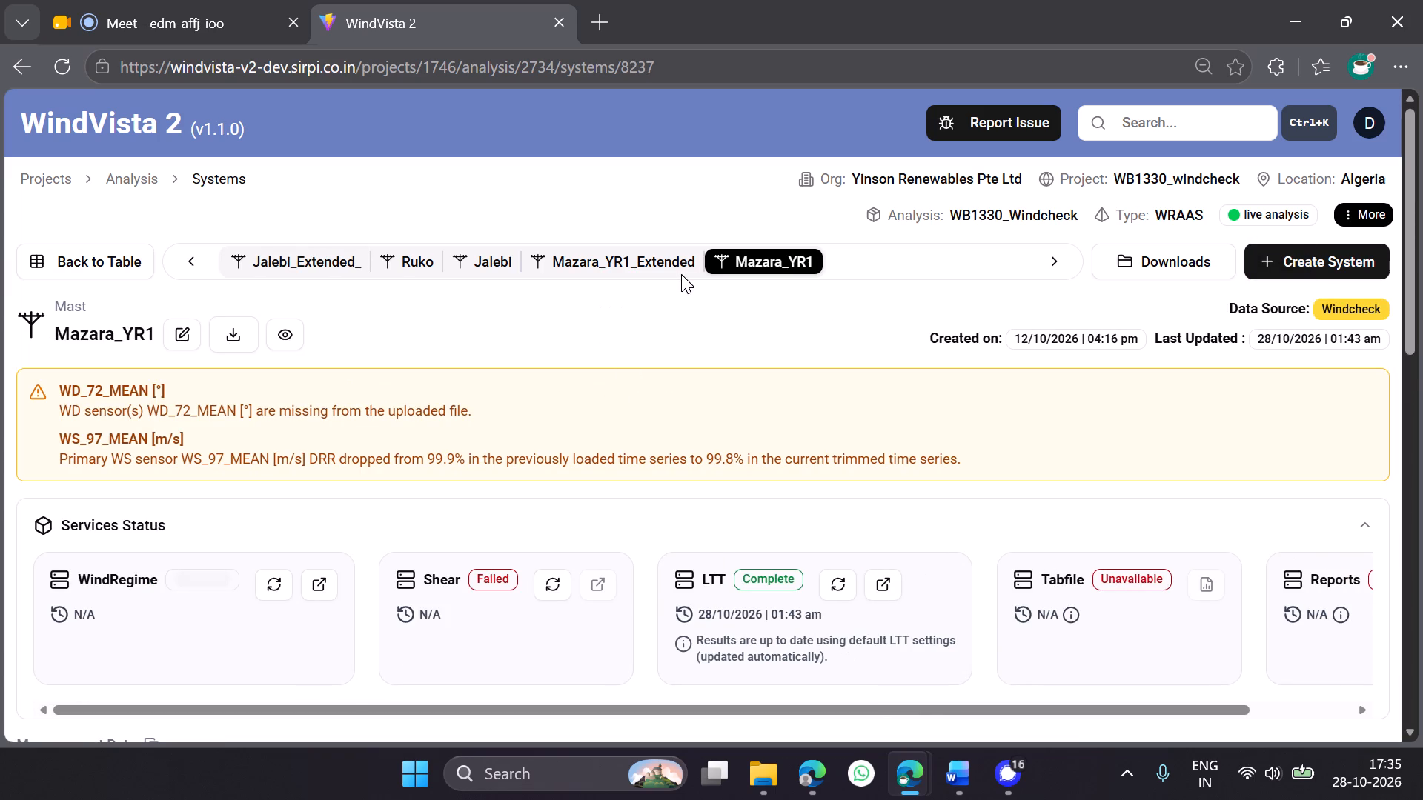
pyautogui.click(681, 274)
pyautogui.click(563, 266)
pyautogui.click(451, 264)
pyautogui.click(381, 264)
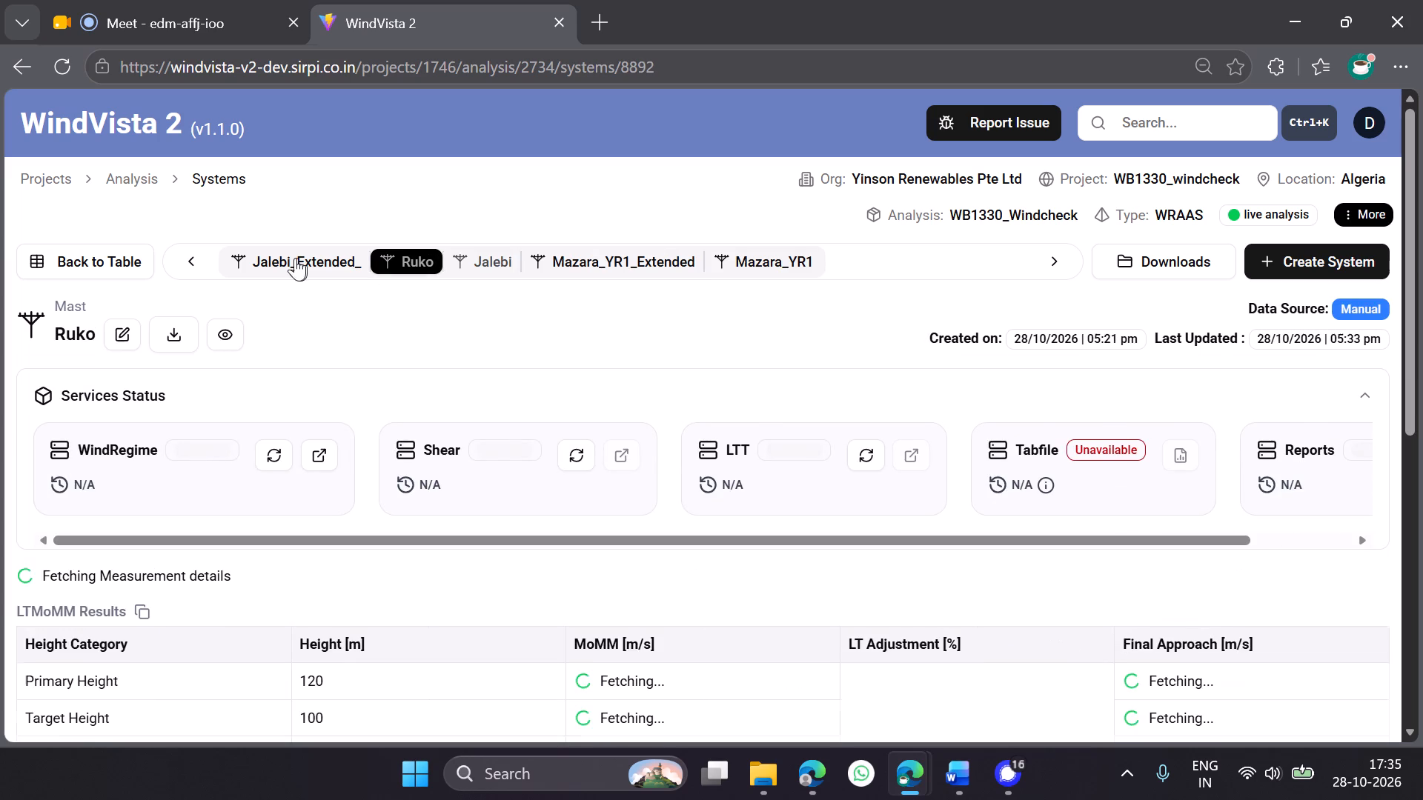
pyautogui.click(288, 256)
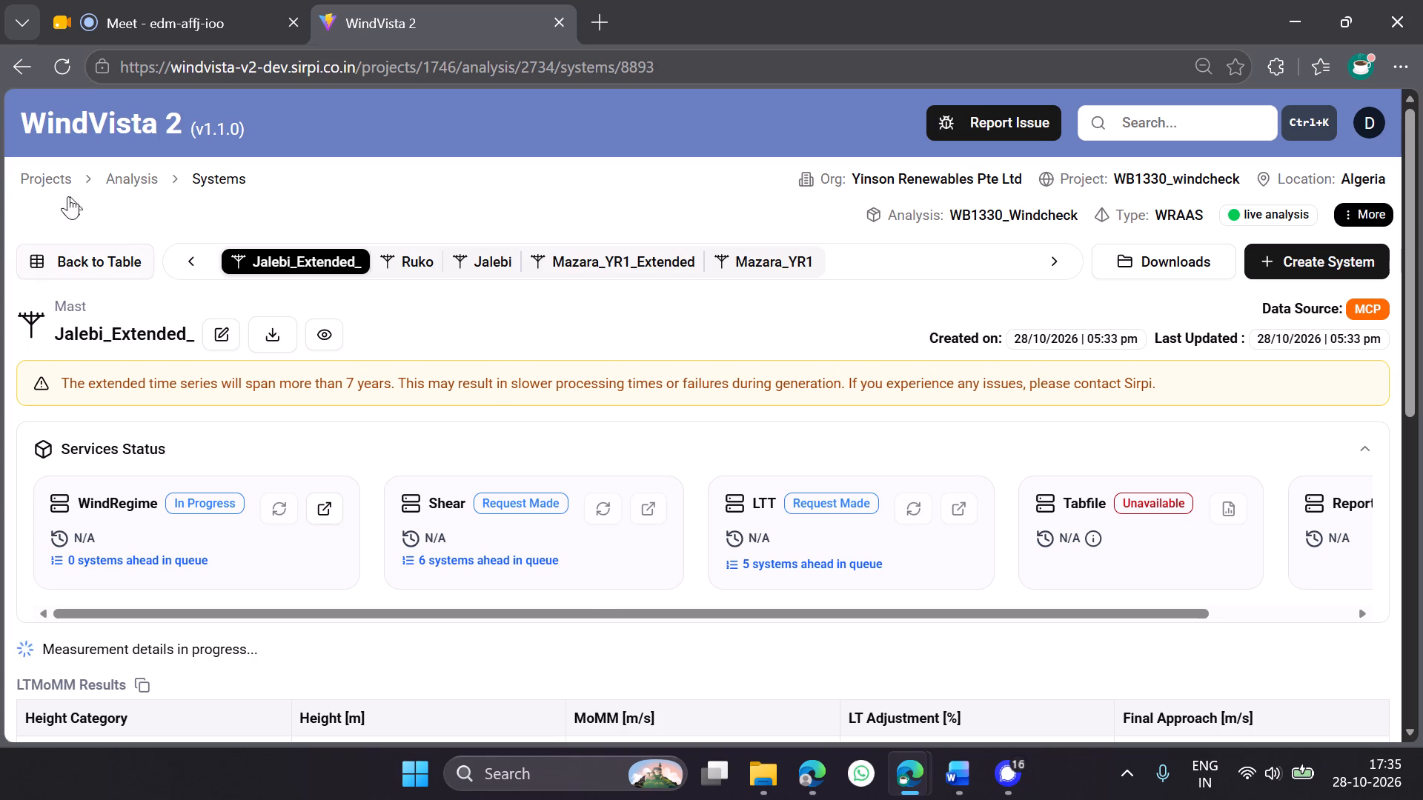
# Go back to the projects list, view the projects grouped by organisation, and return to the My Projects table.
pyautogui.click(32, 177)
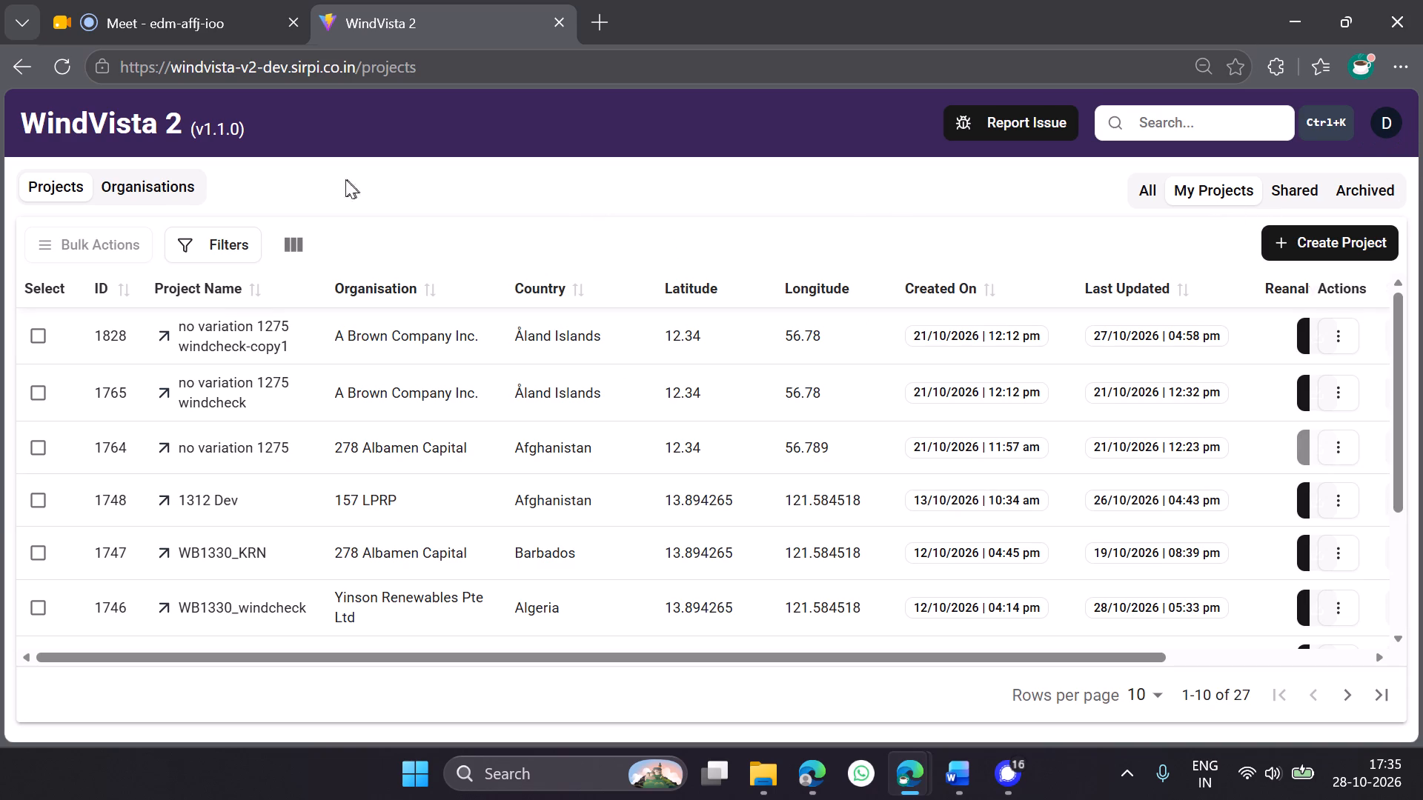
pyautogui.click(167, 179)
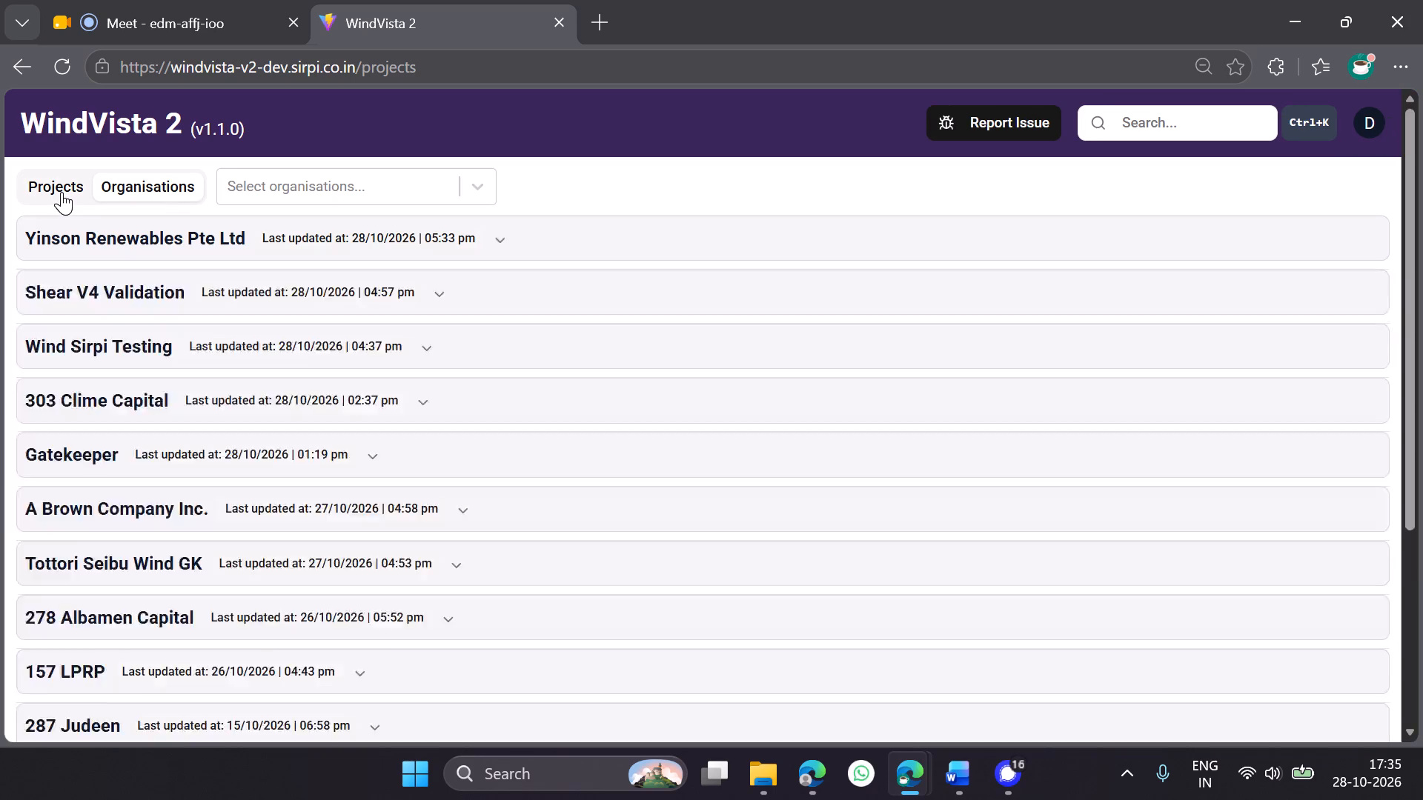
pyautogui.click(62, 192)
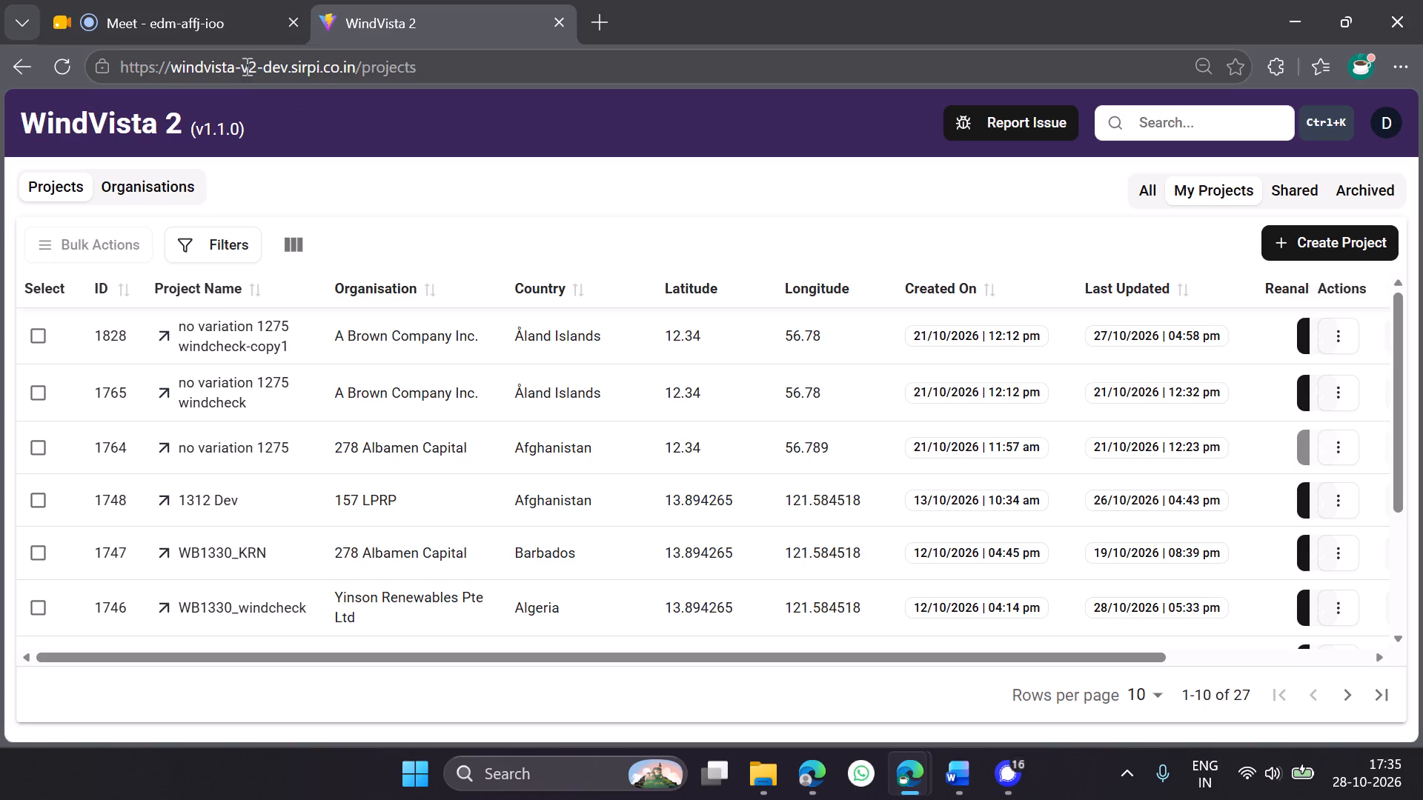
pyautogui.click(444, 207)
# Start a new project and browse the WindVista and Windcheck organisations available for it.
pyautogui.click(1301, 231)
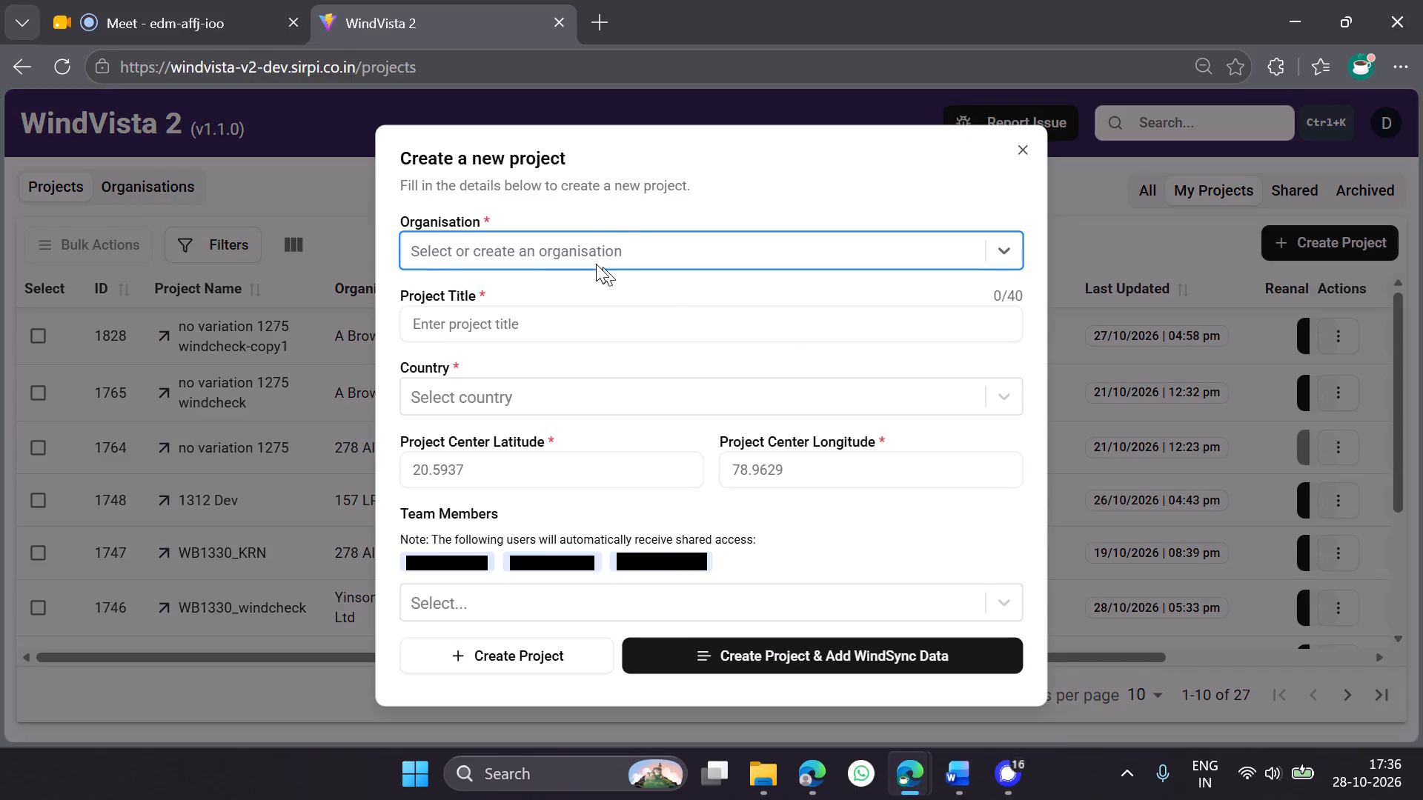
pyautogui.click(612, 251)
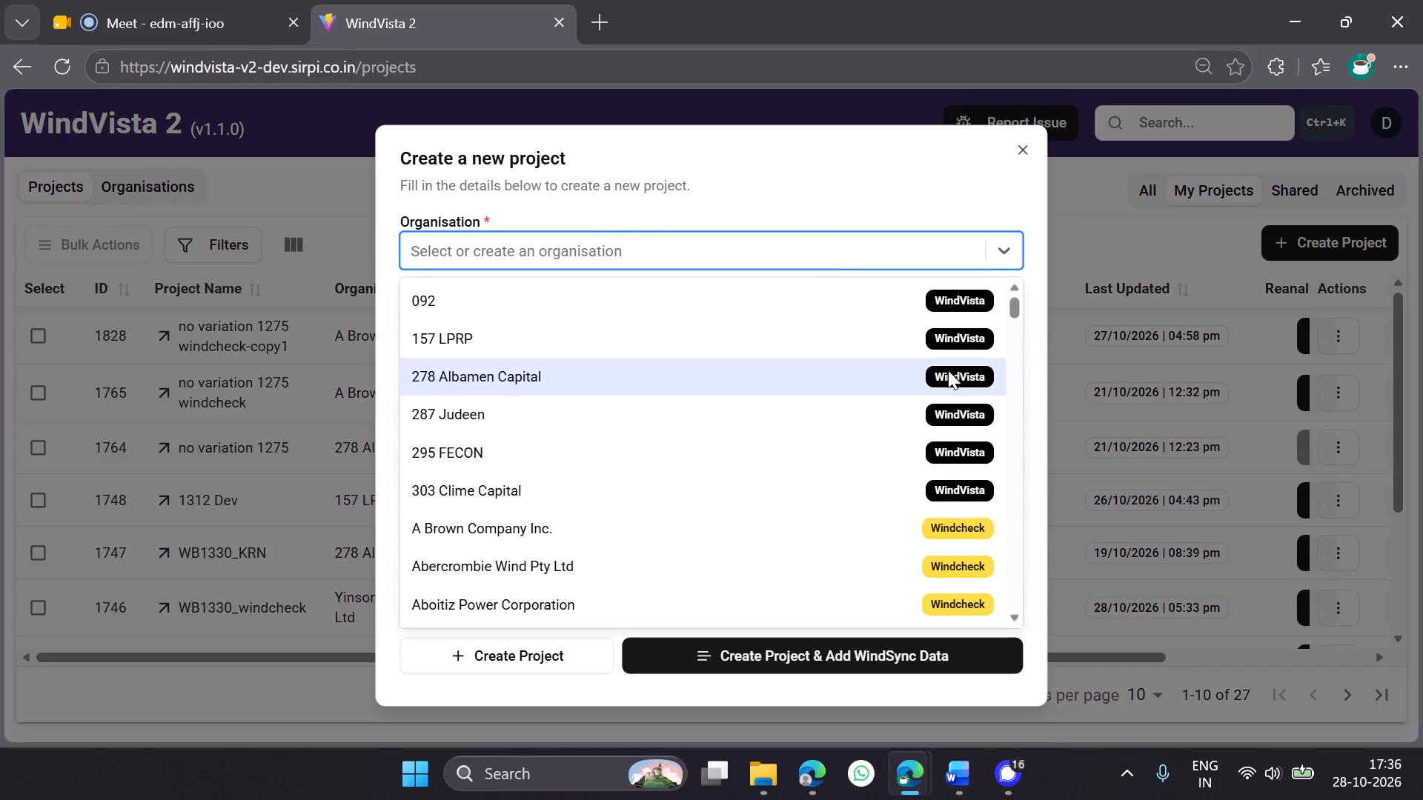
pyautogui.scroll(-2, 995, 394)
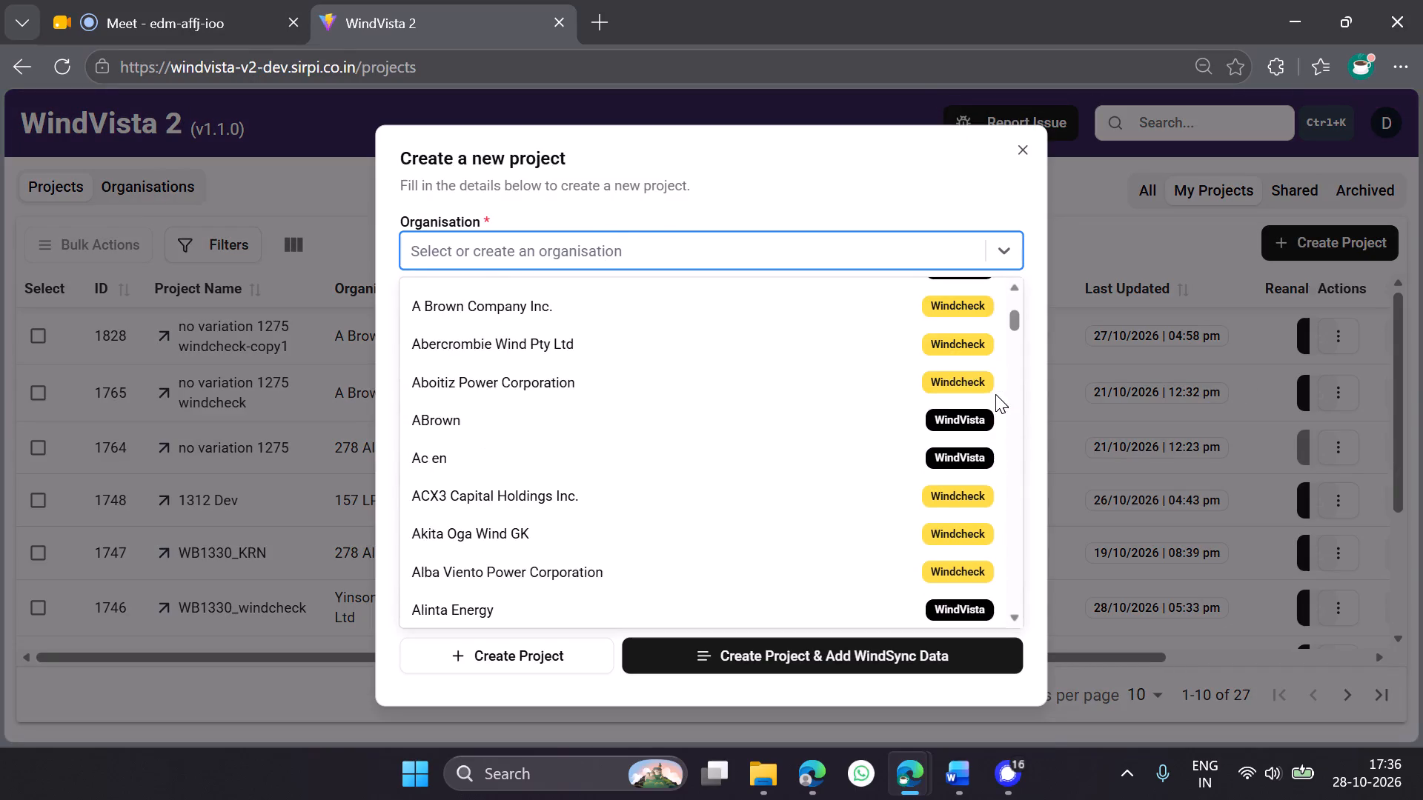
pyautogui.scroll(2, 989, 393)
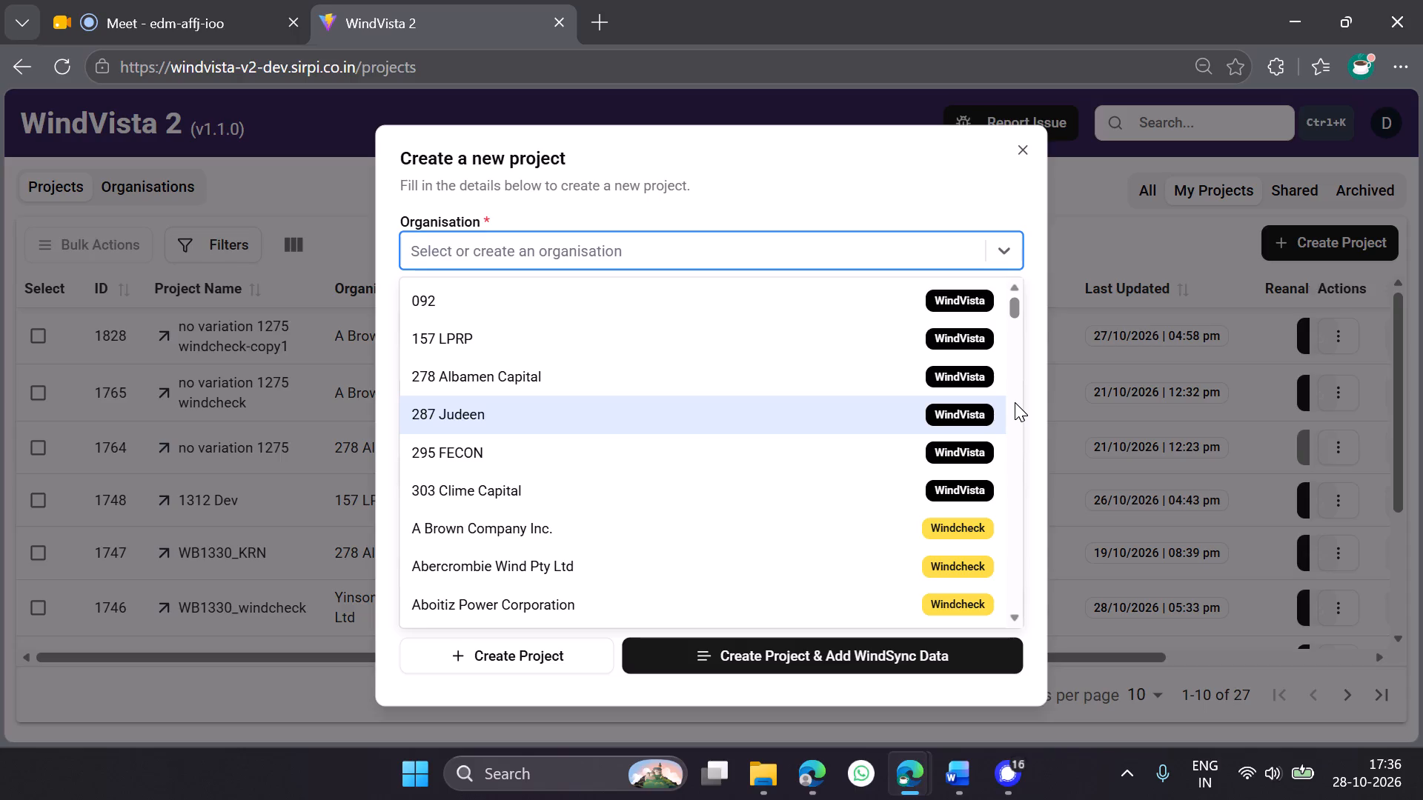
pyautogui.click(687, 167)
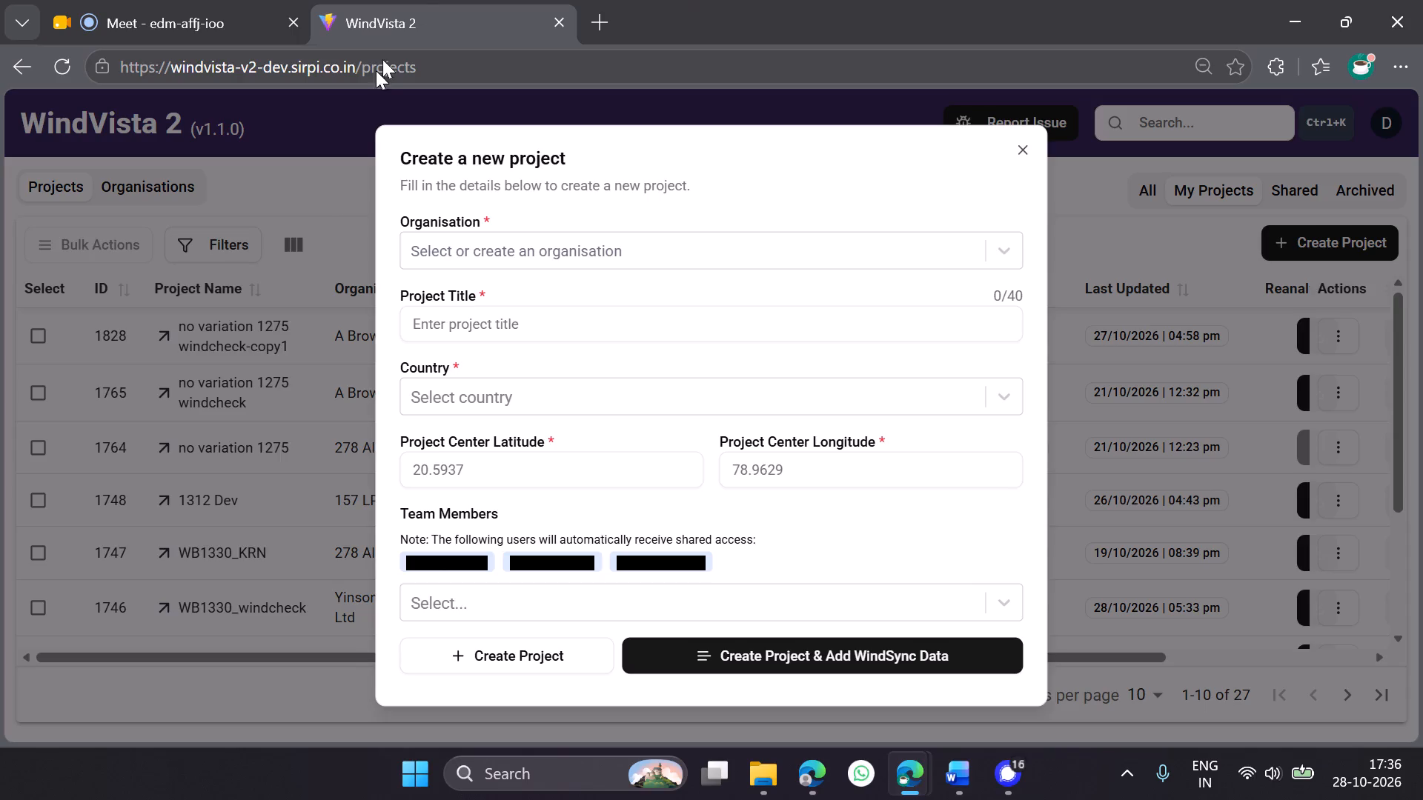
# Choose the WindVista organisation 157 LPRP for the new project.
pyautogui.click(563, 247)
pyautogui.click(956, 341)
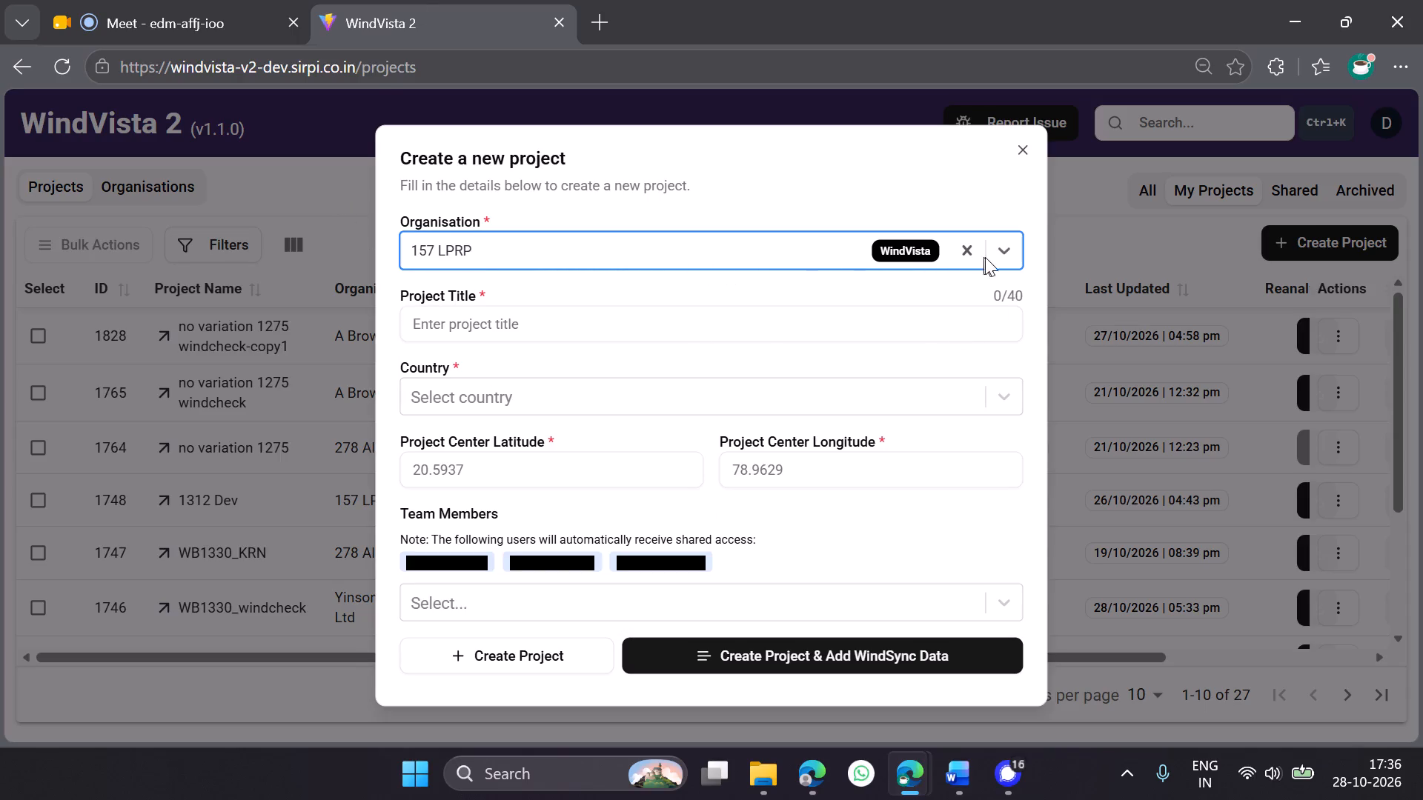
# Set the new project's organisation to the Windcheck organisation A Brown Company Inc.
pyautogui.click(998, 243)
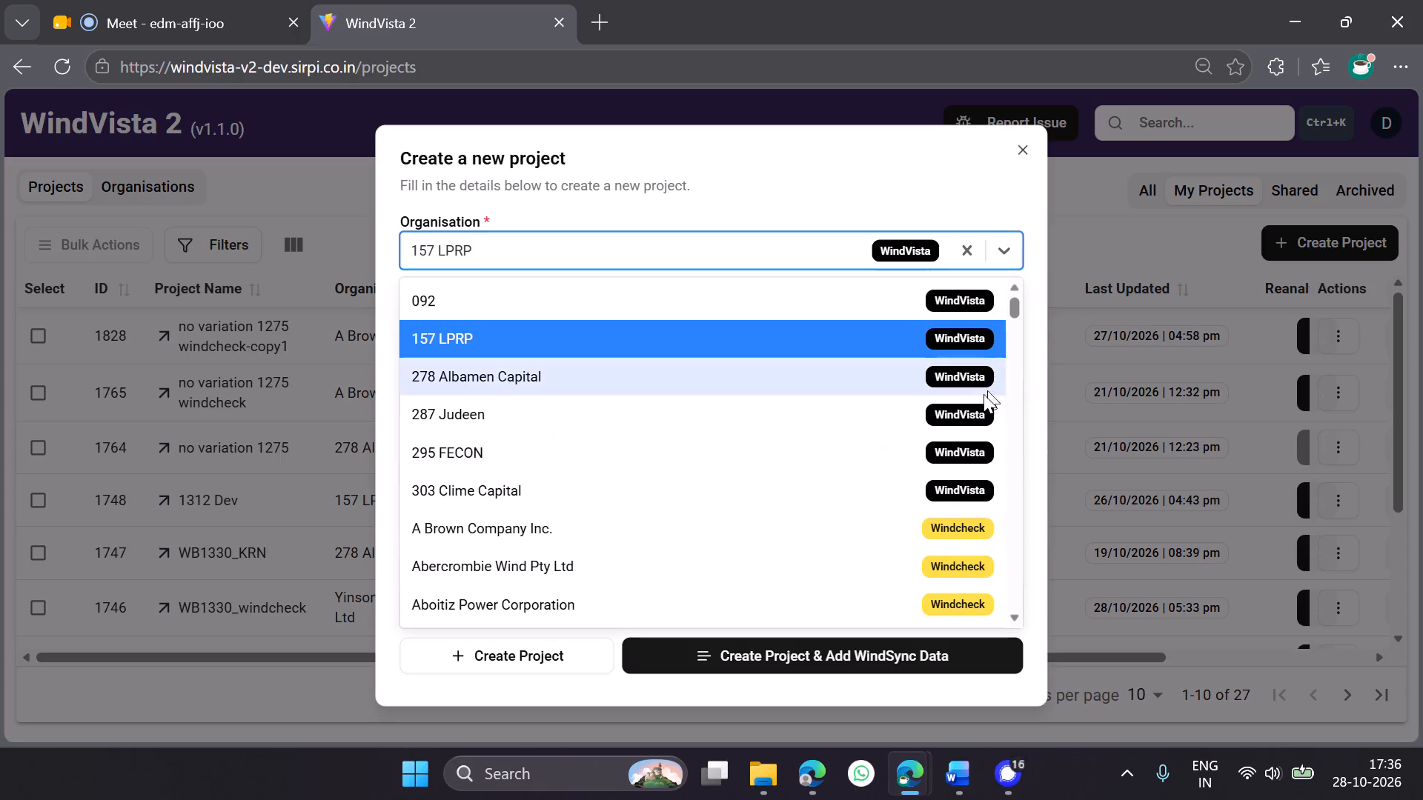
pyautogui.click(956, 536)
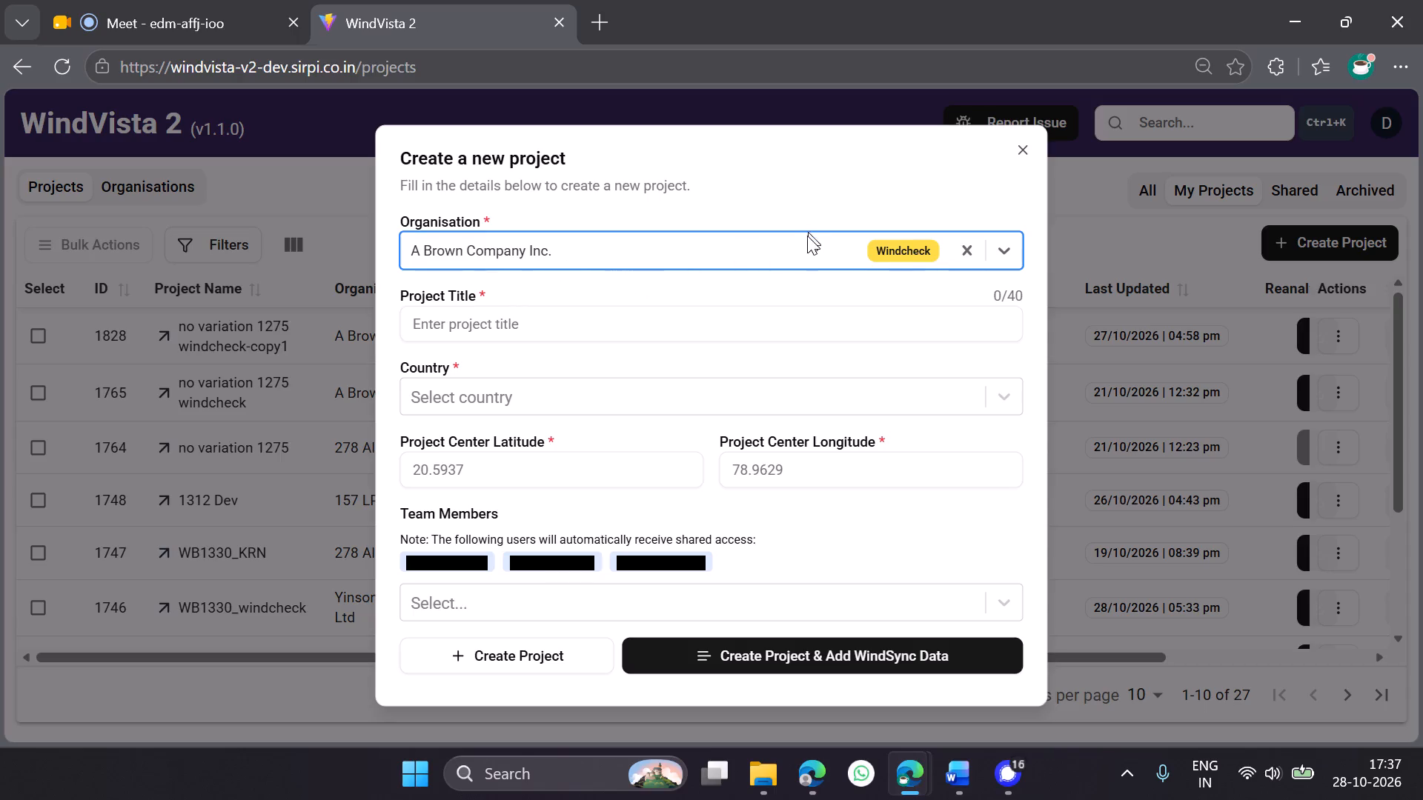
pyautogui.click(734, 263)
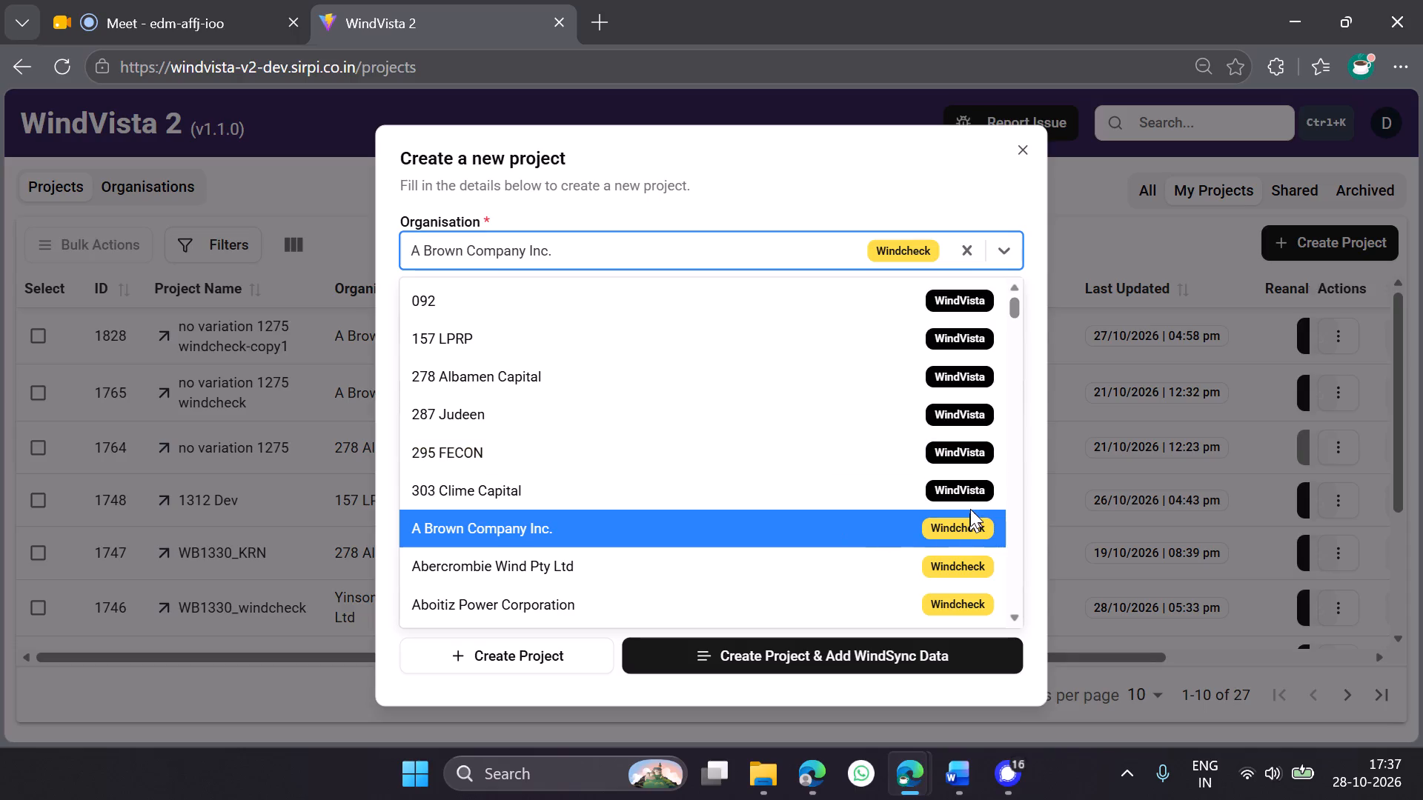
pyautogui.click(835, 159)
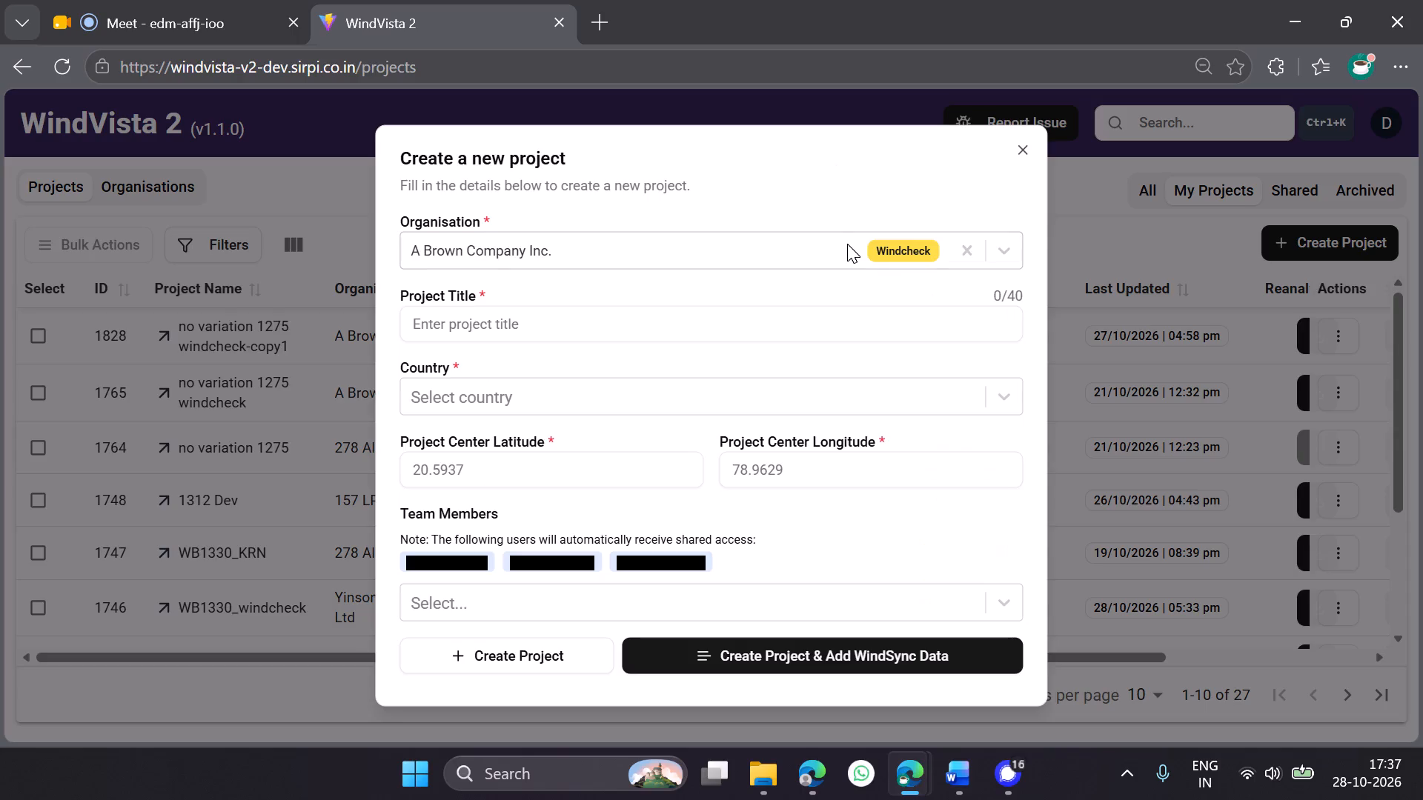
# Open the new project's centre latitude for editing.
pyautogui.click(508, 475)
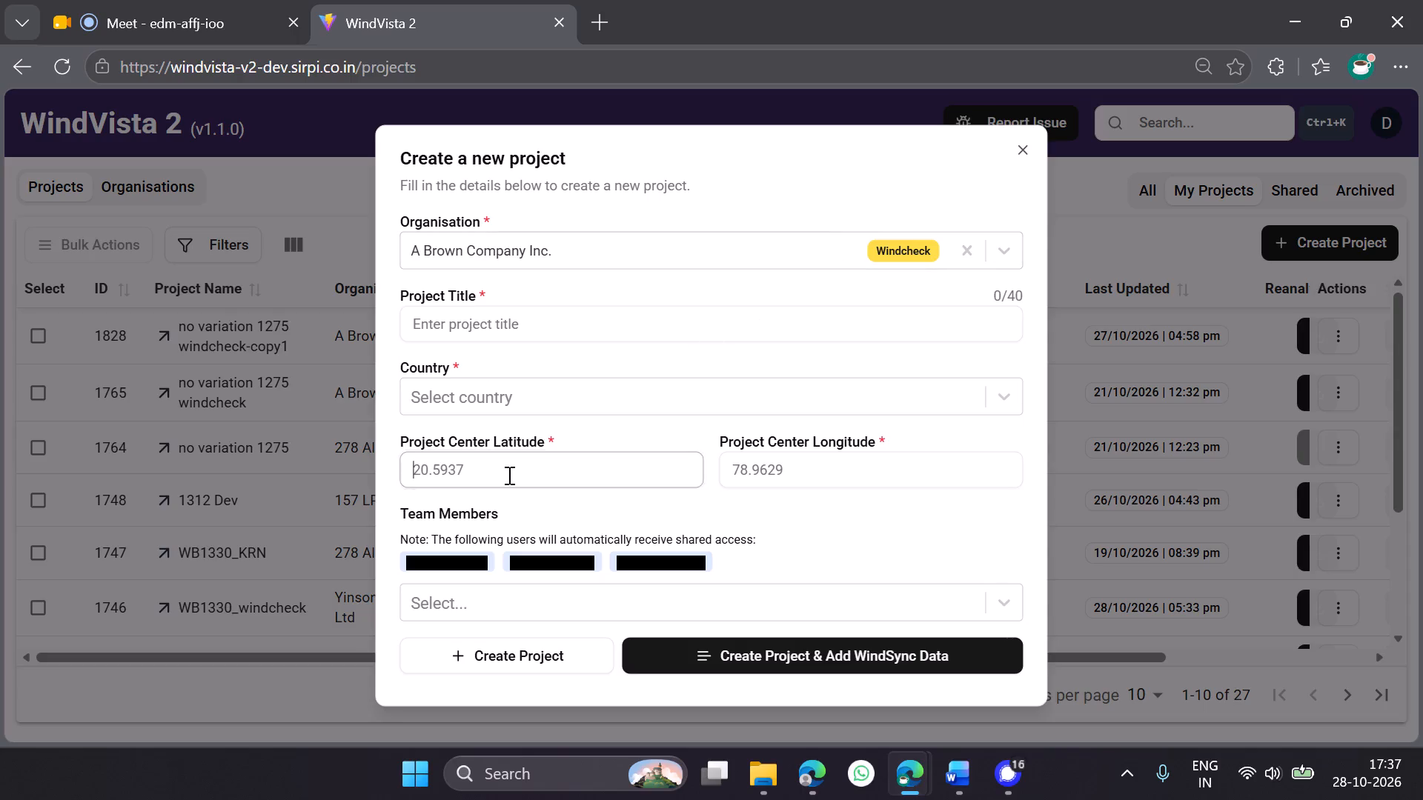
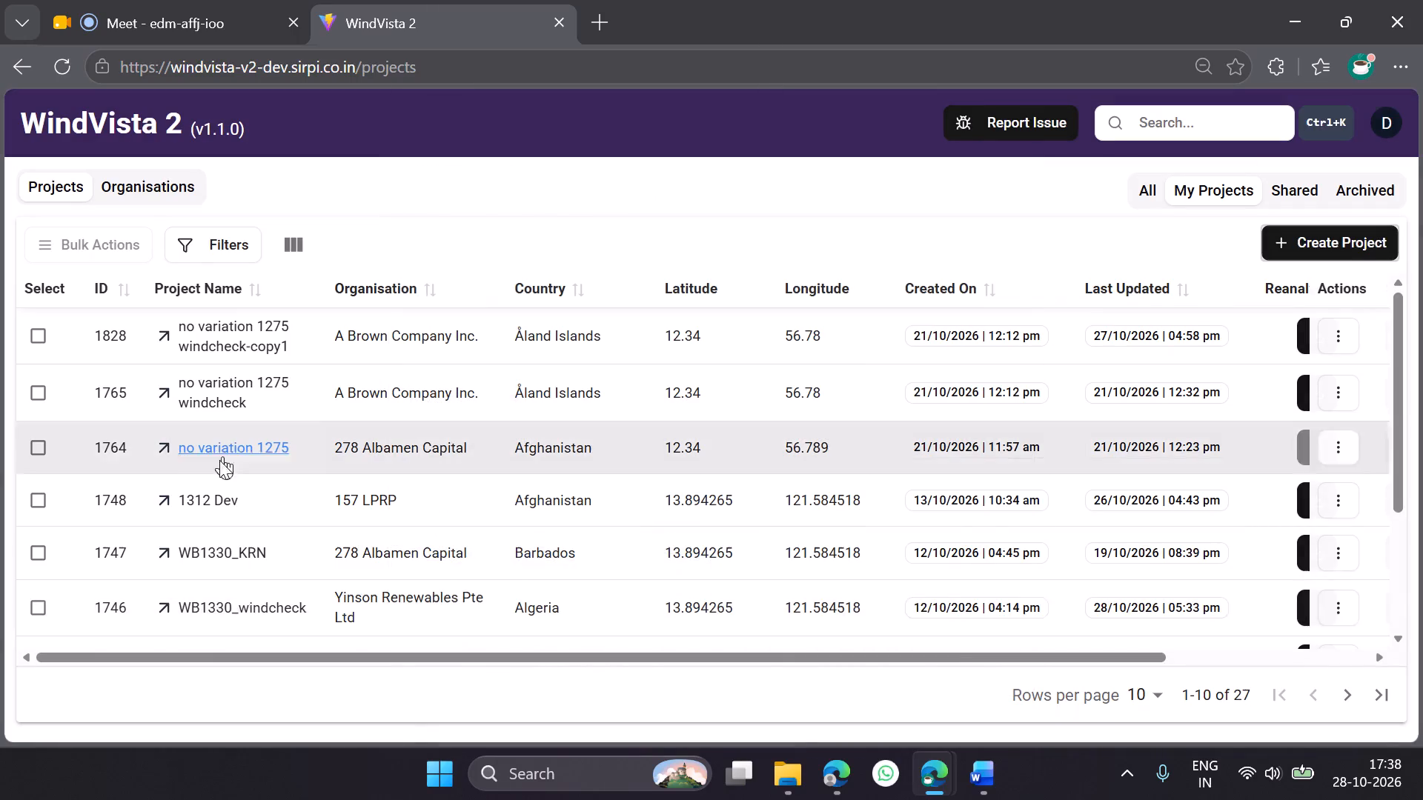
# Open the WB1330_Windcheck analysis in the WB1330_windcheck project.
pyautogui.click(225, 607)
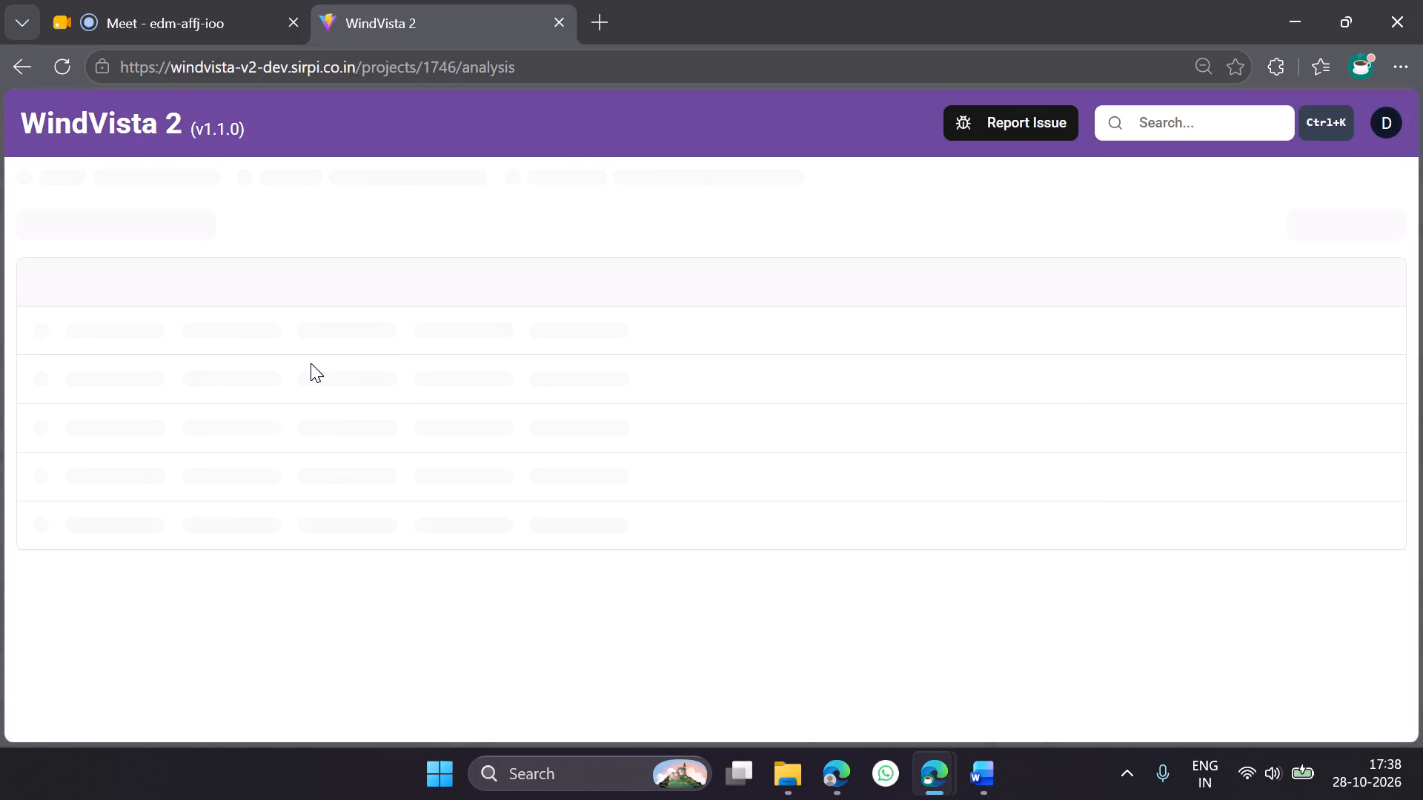
pyautogui.click(302, 365)
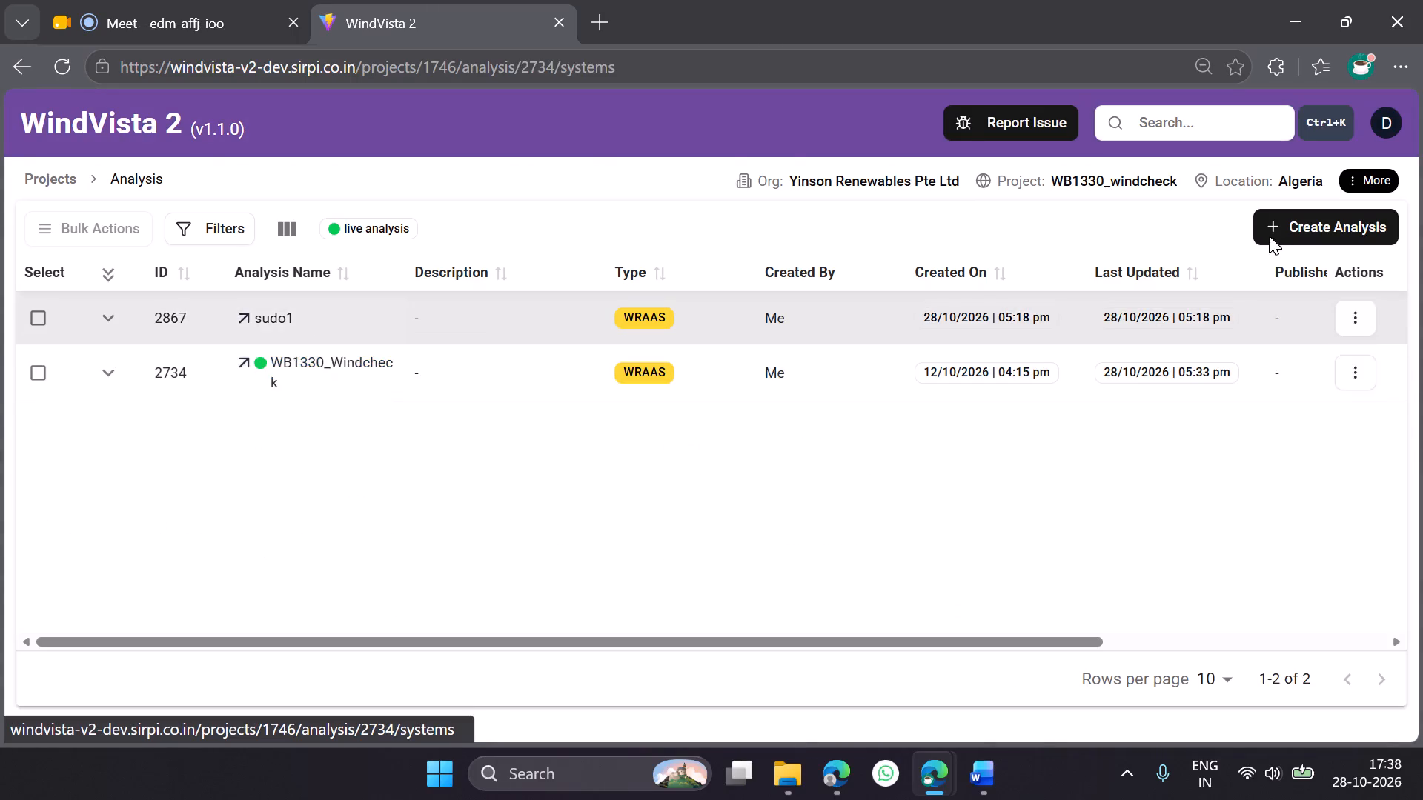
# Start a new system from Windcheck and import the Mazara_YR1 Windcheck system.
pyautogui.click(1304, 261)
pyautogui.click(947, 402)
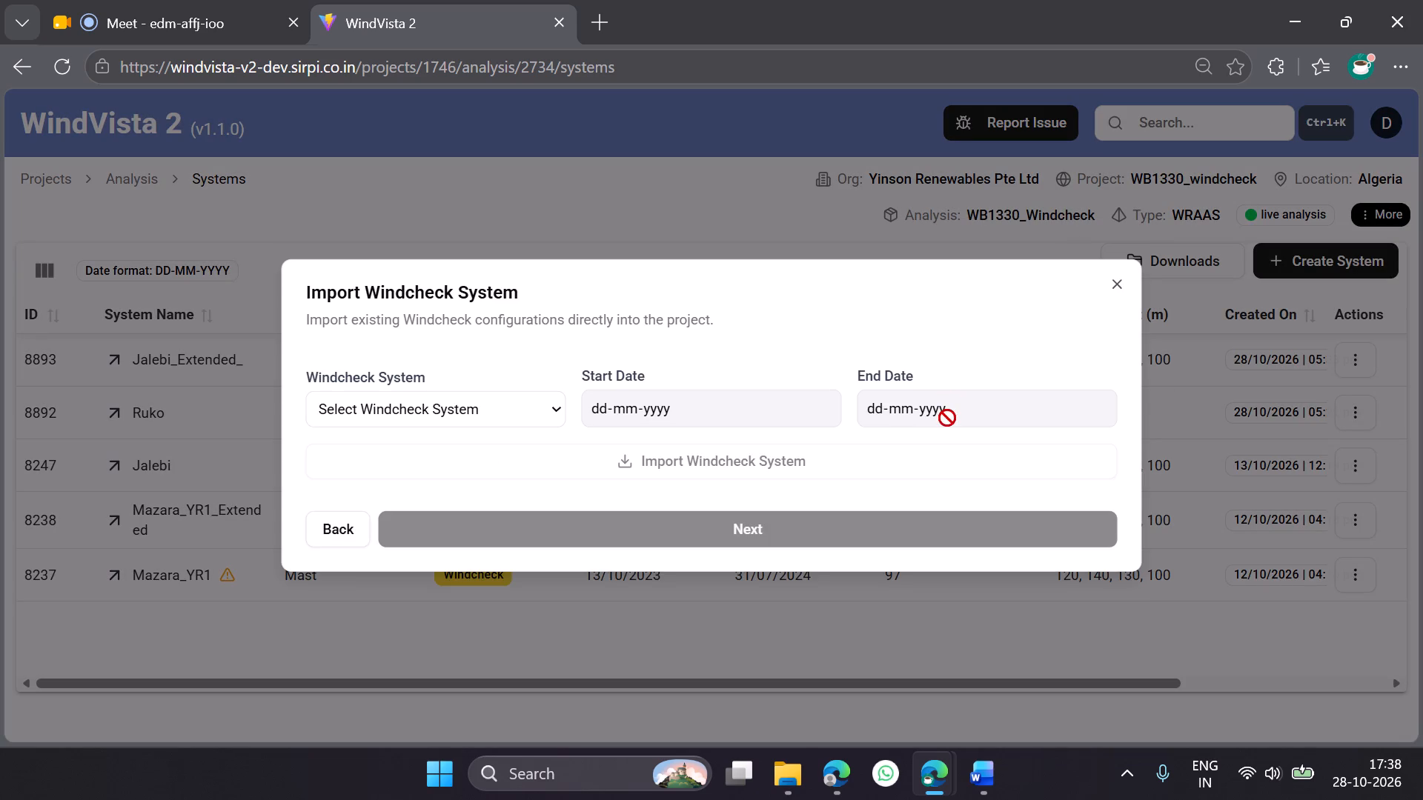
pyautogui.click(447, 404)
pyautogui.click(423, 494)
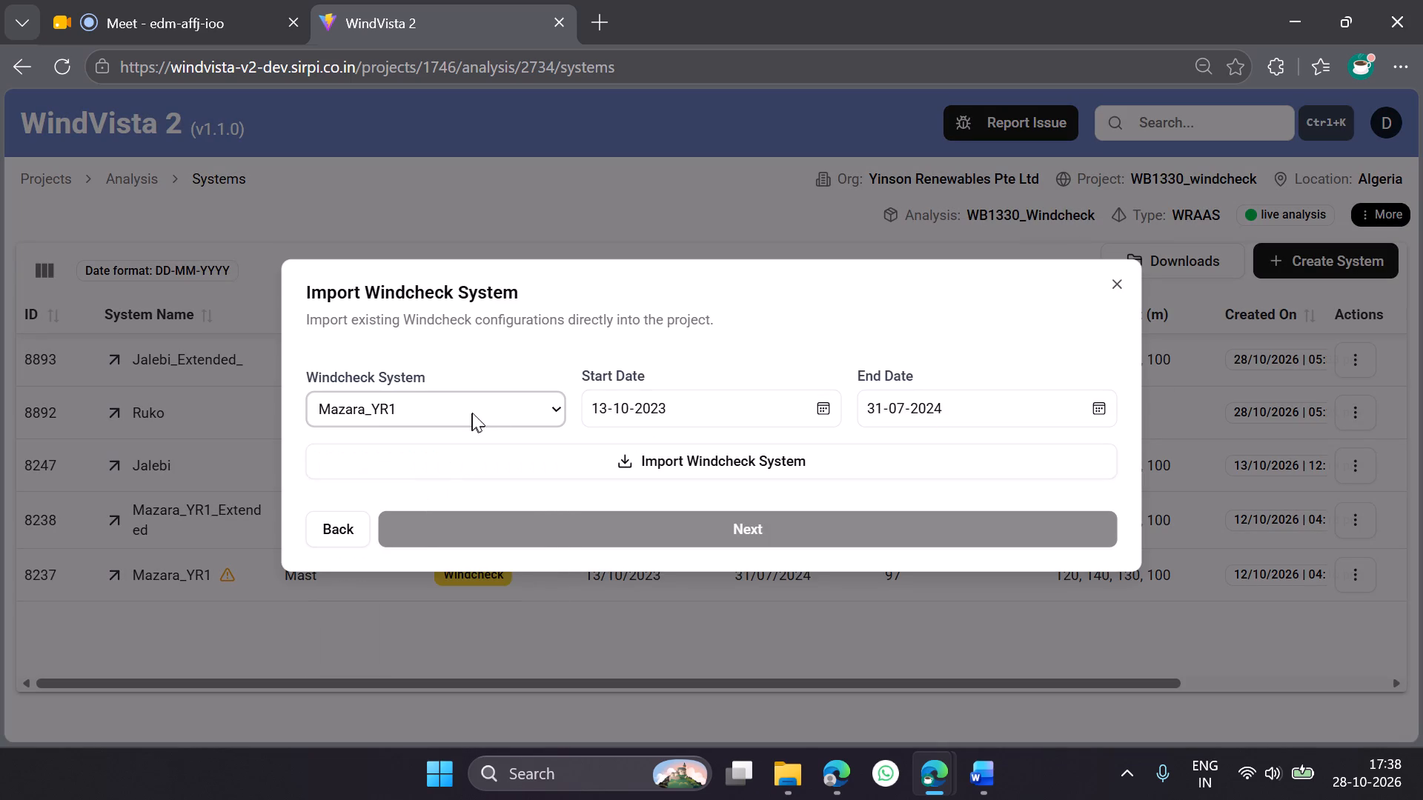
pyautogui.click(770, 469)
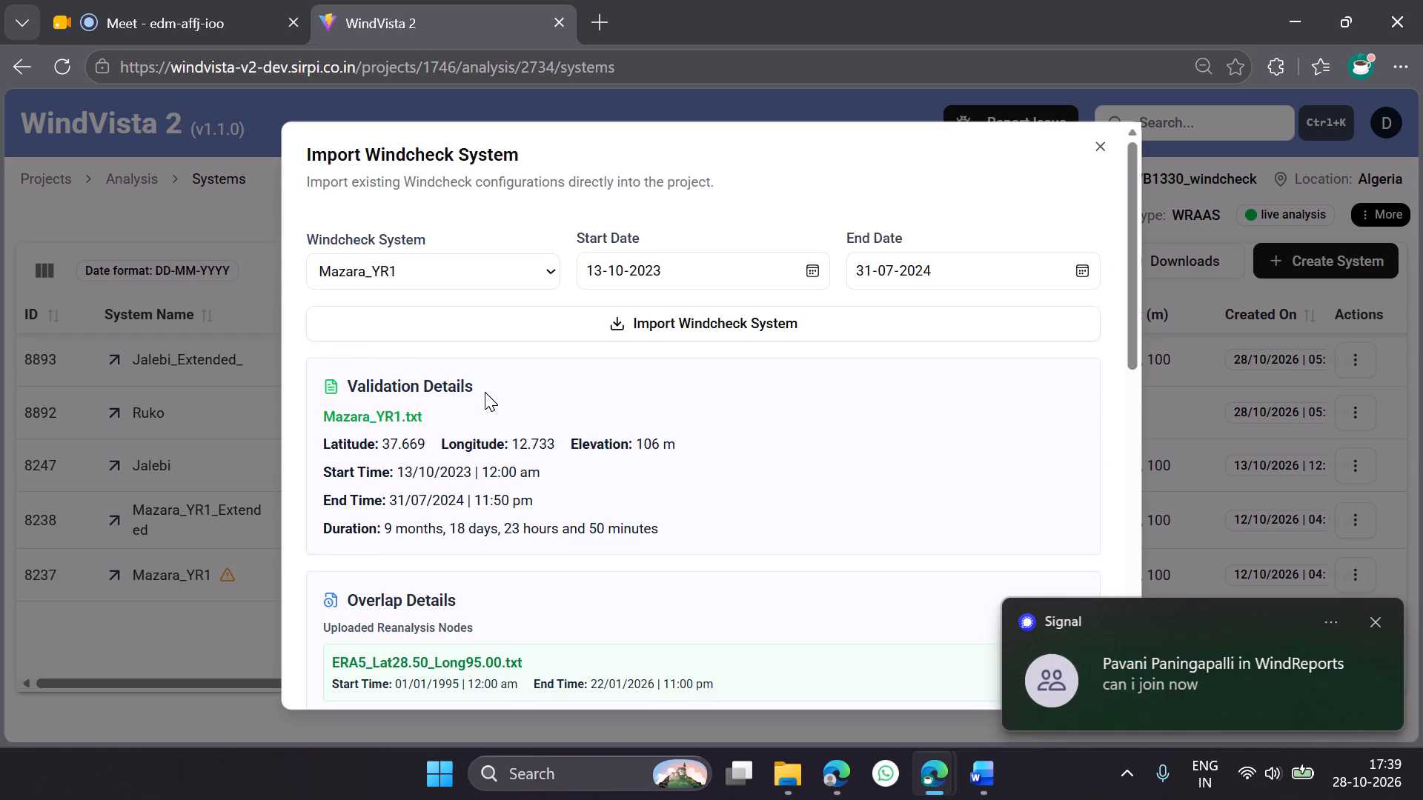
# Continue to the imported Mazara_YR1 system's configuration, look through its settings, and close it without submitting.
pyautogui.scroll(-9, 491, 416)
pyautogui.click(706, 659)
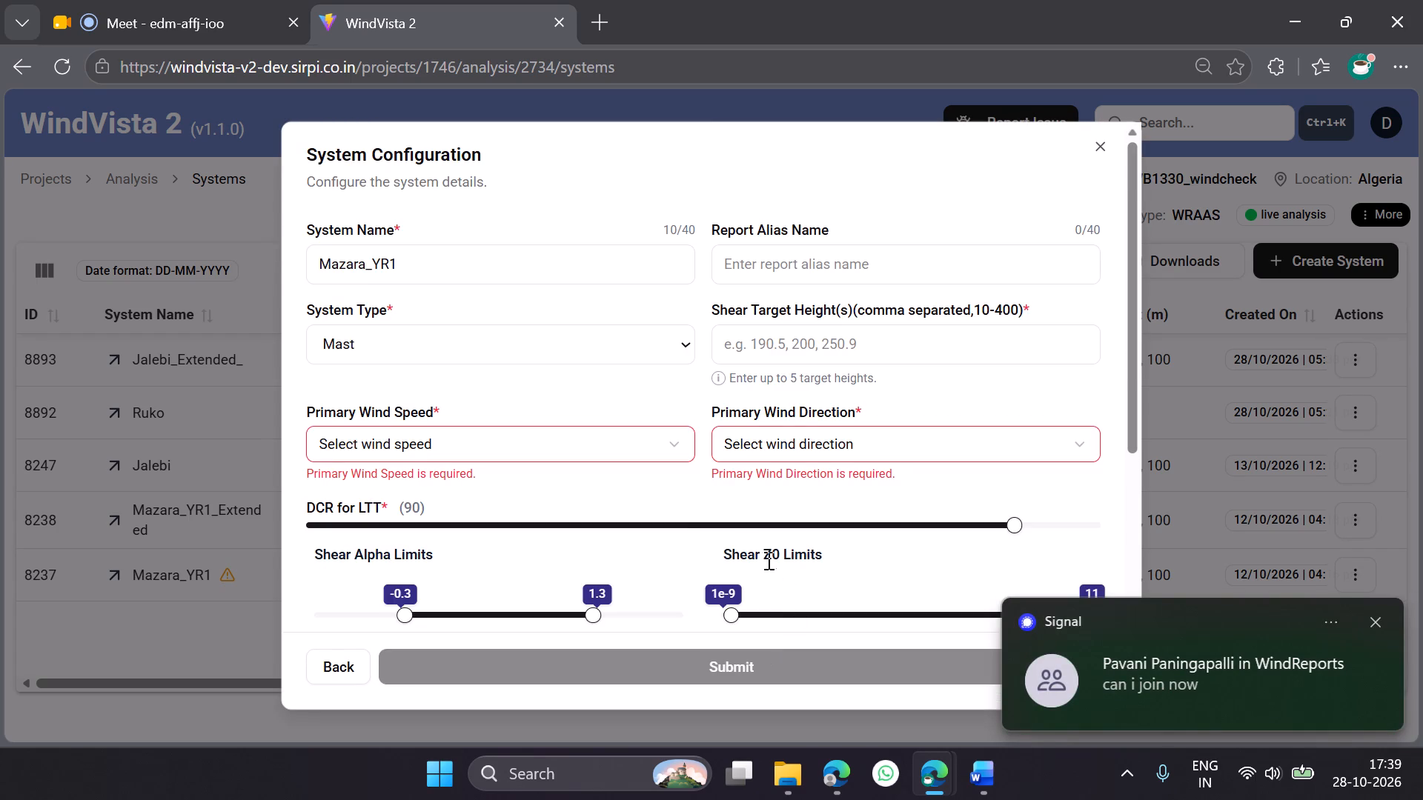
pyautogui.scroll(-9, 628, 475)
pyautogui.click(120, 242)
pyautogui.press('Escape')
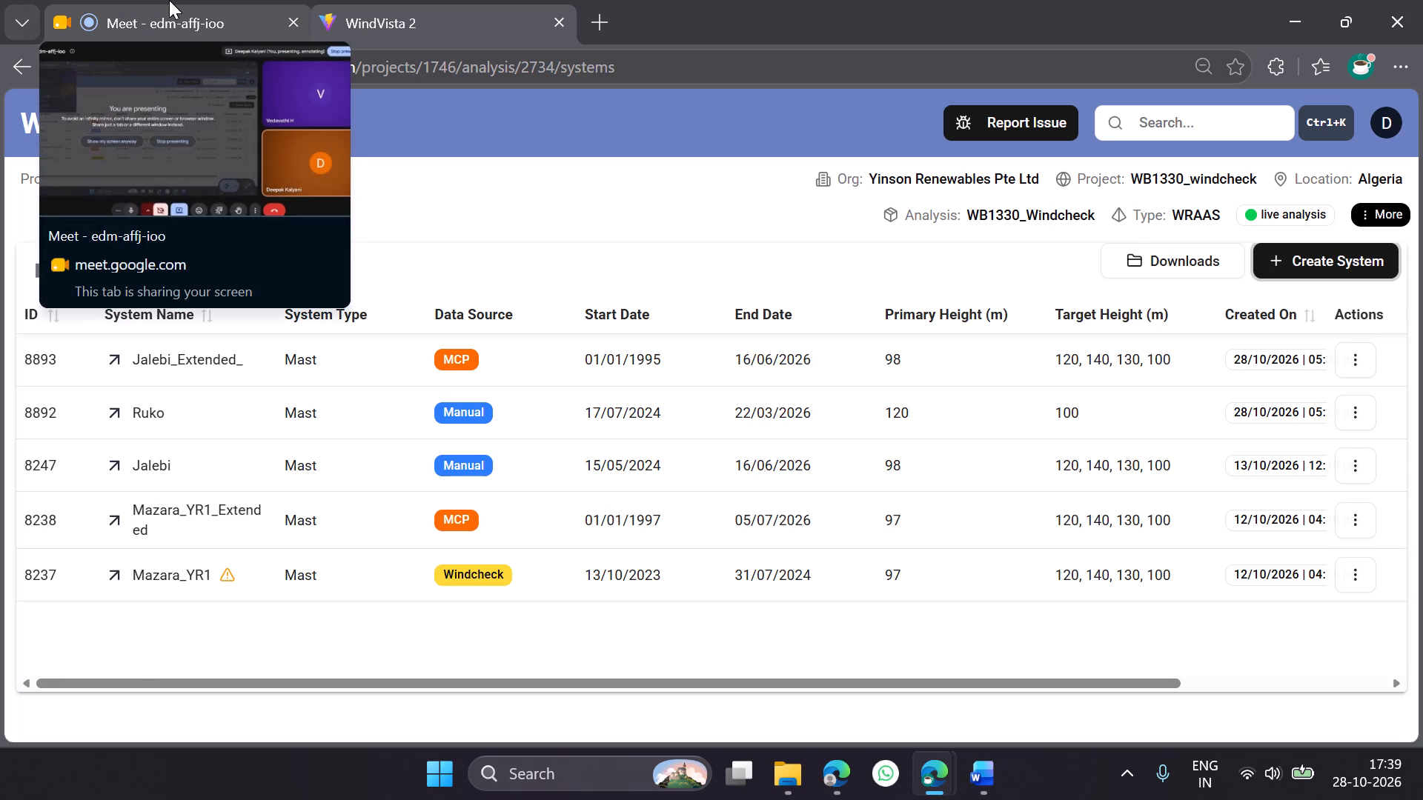
# Close the Google Meet call's tab.
pyautogui.click(294, 19)
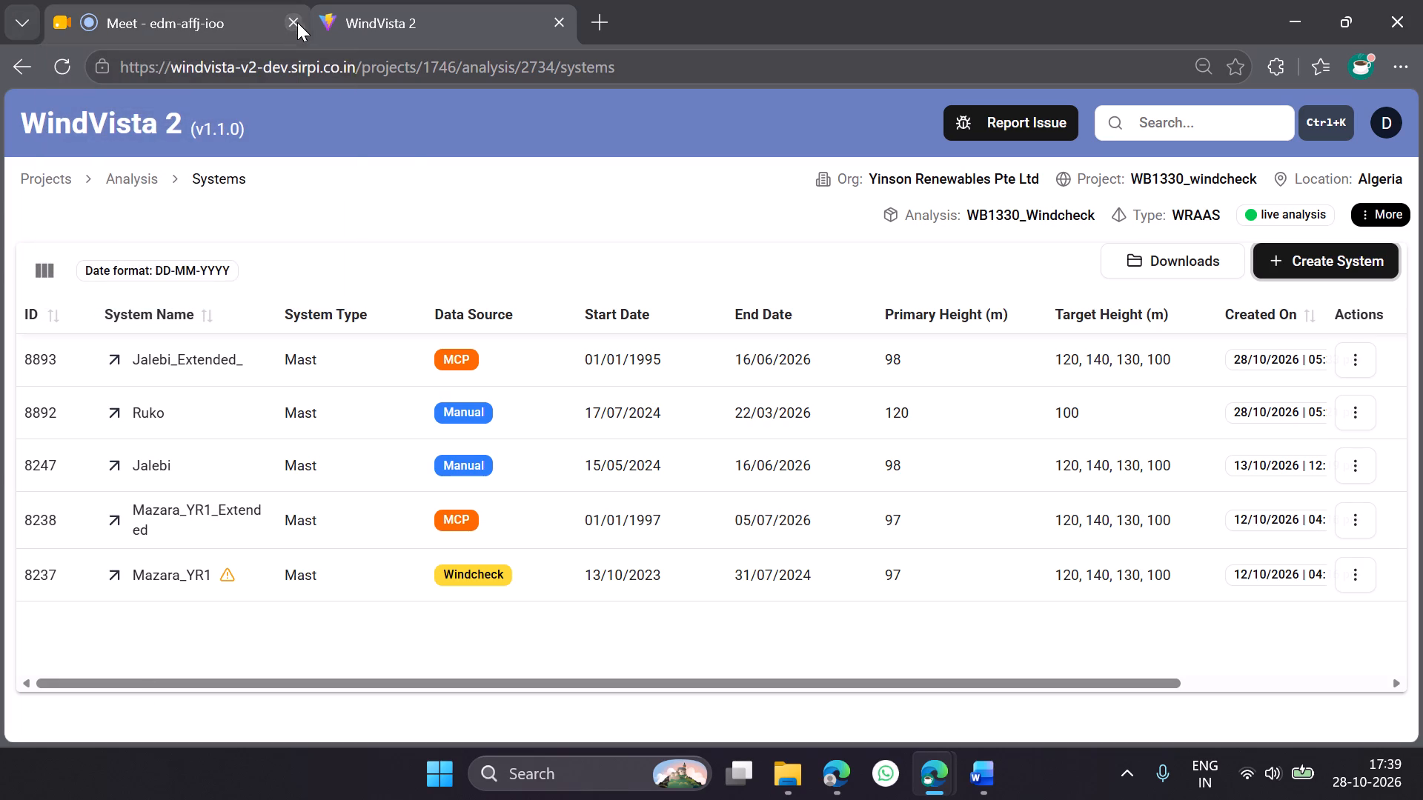
# Switch to Word and close the document WP-Test error K 2-Longterm-R_26OCT26.docx.
pyautogui.click(995, 773)
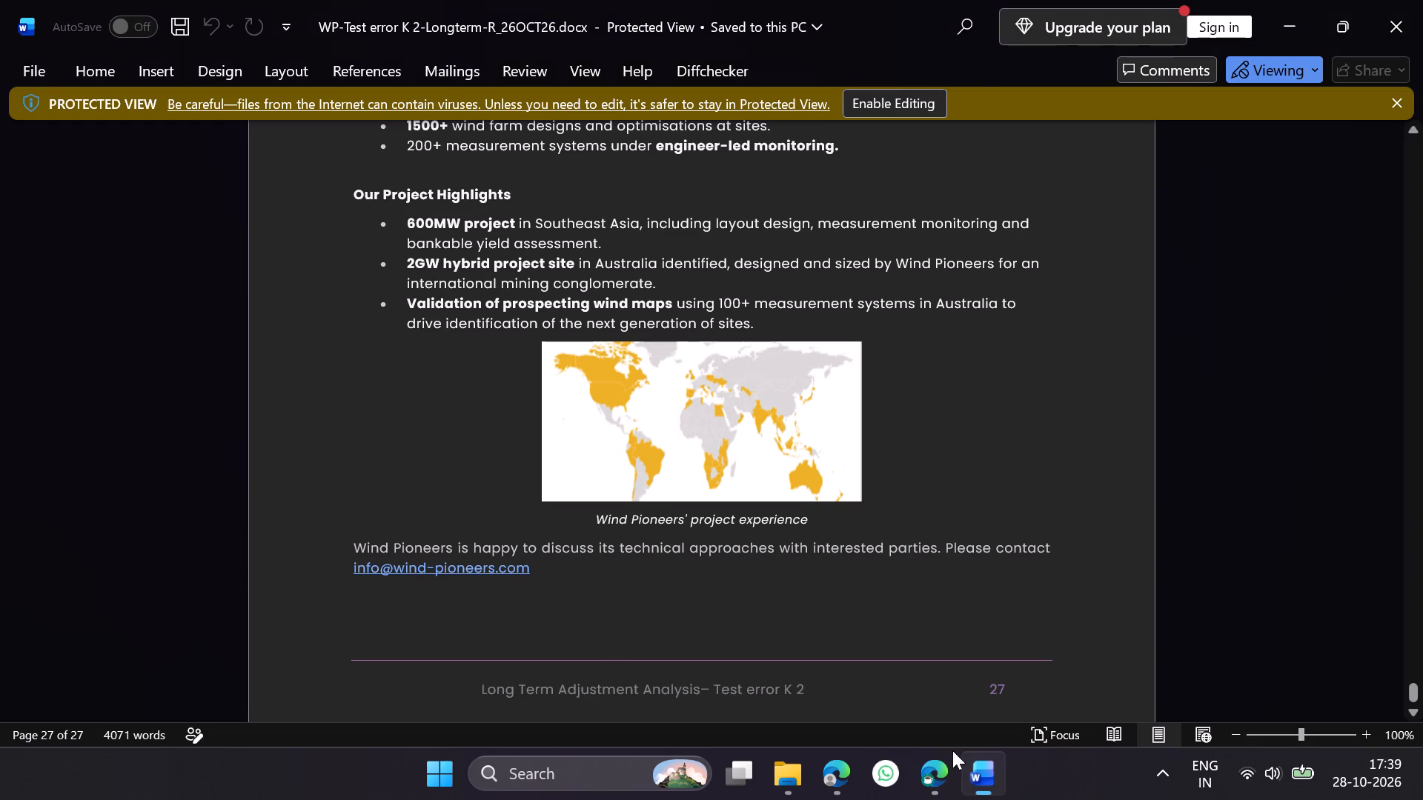
pyautogui.click(1422, 0)
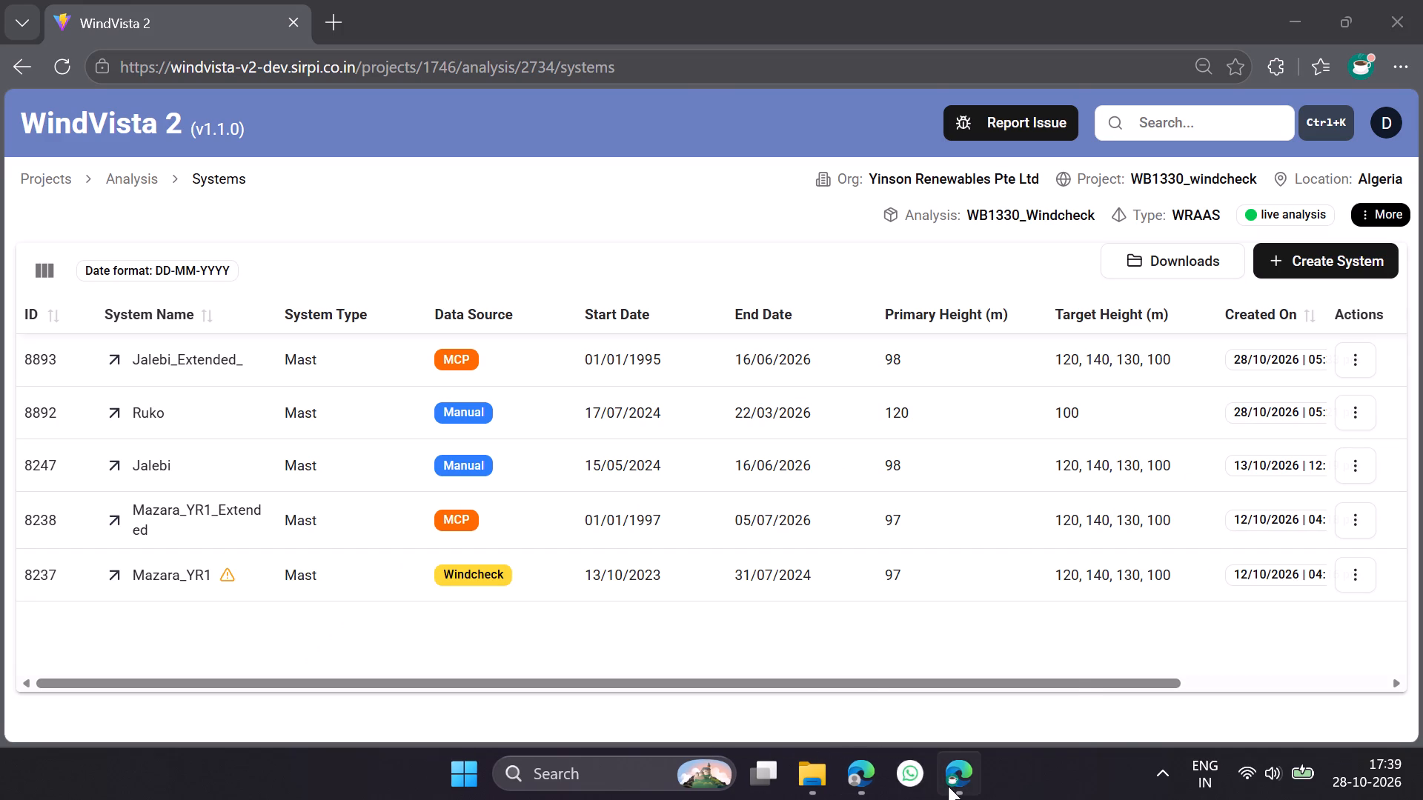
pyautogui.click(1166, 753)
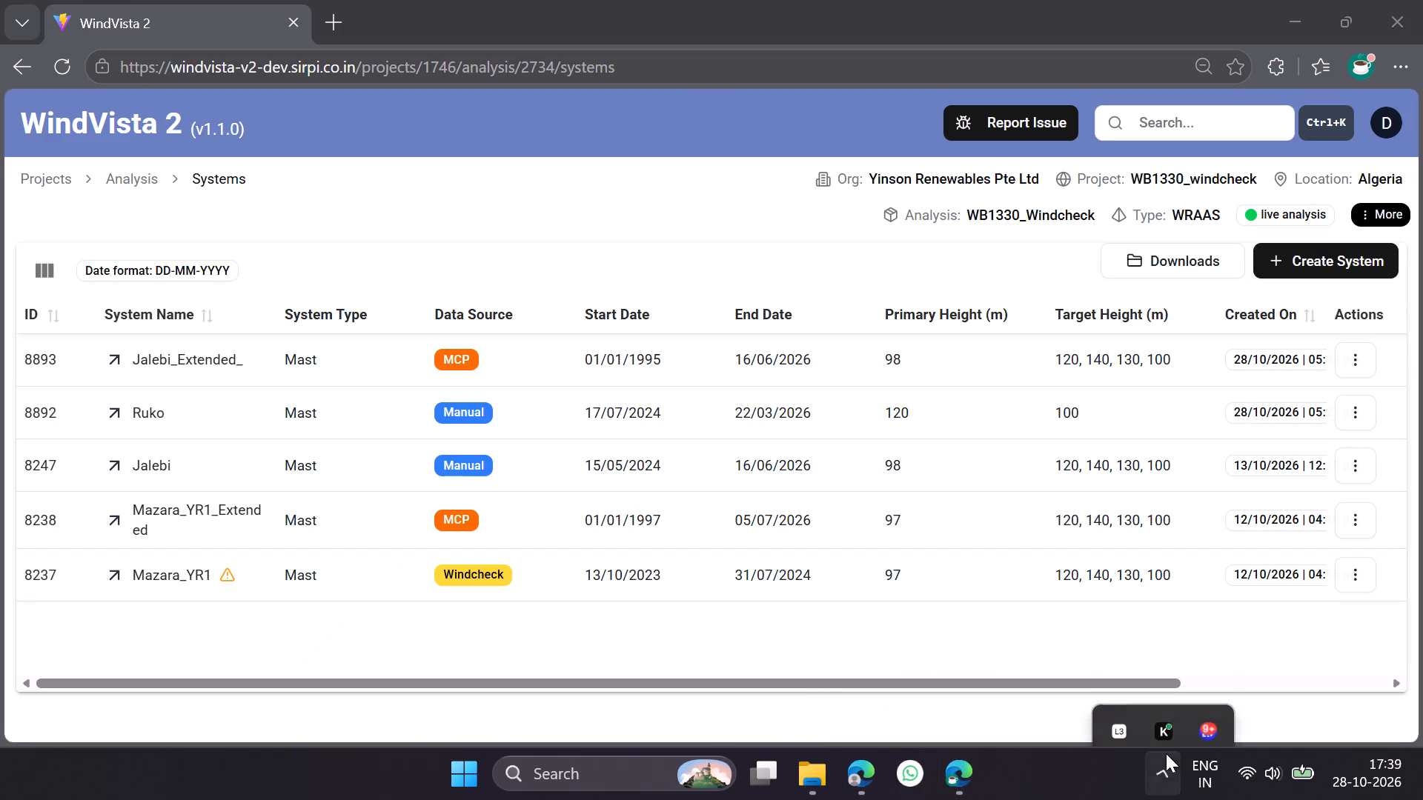
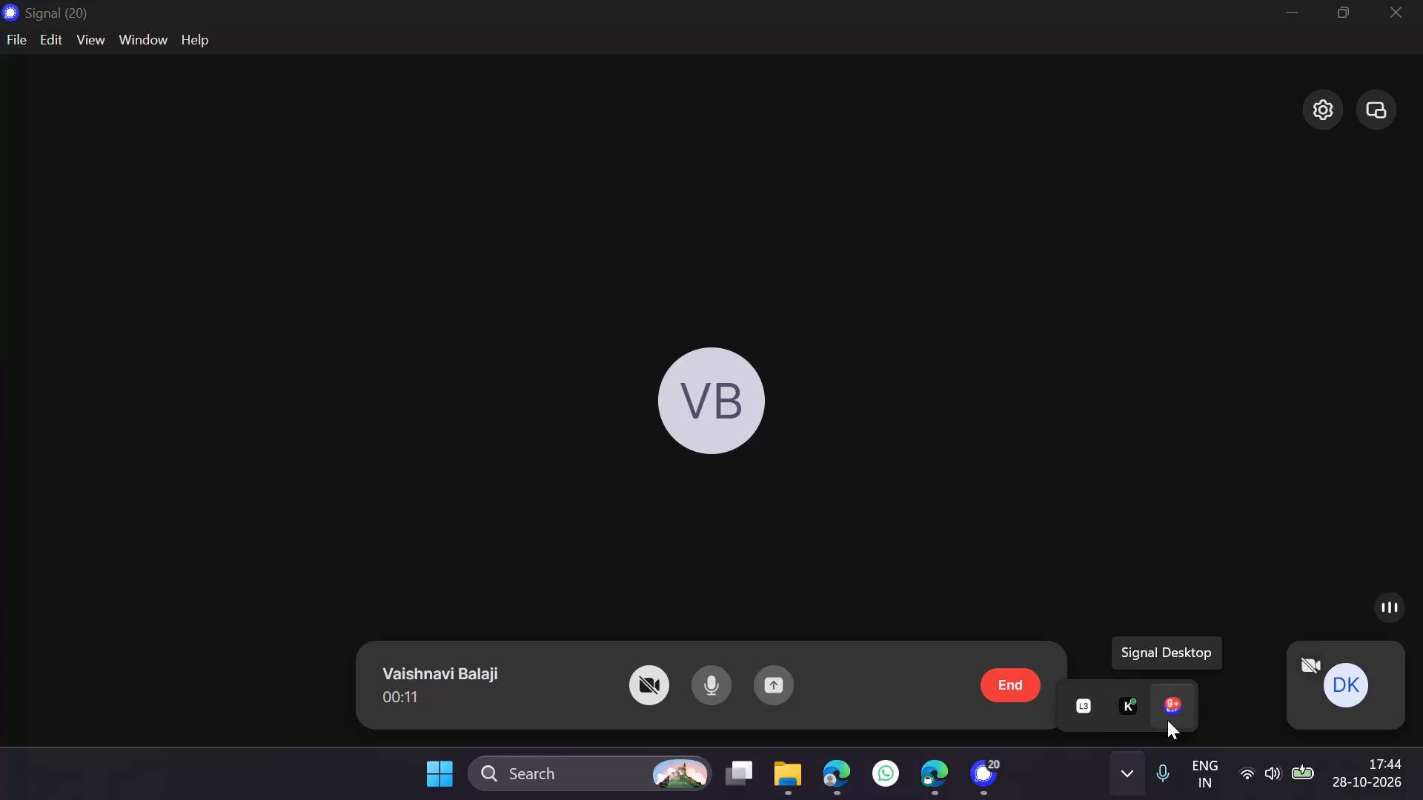
# Hide the Signal call window and return to the WindVista 2 systems list.
pyautogui.click(1167, 720)
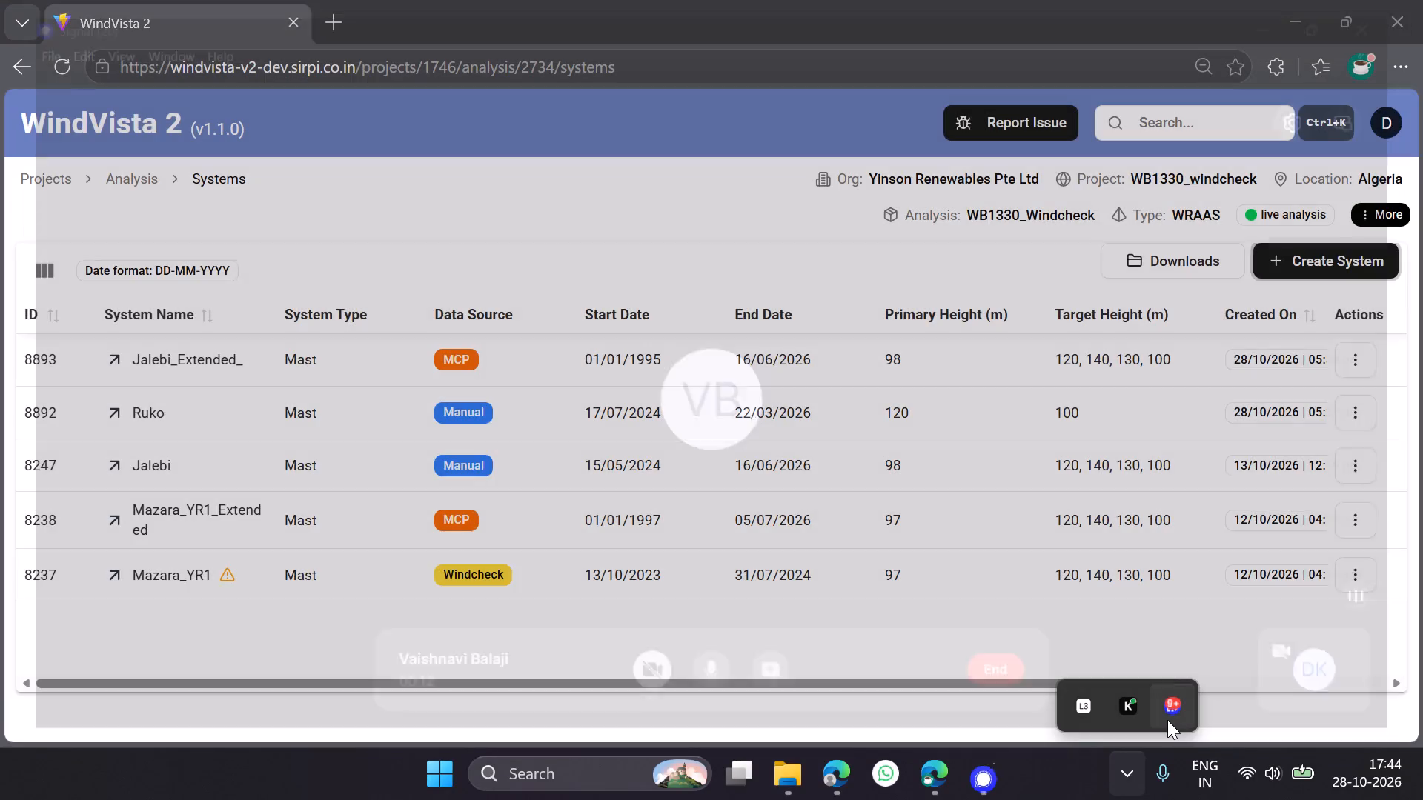
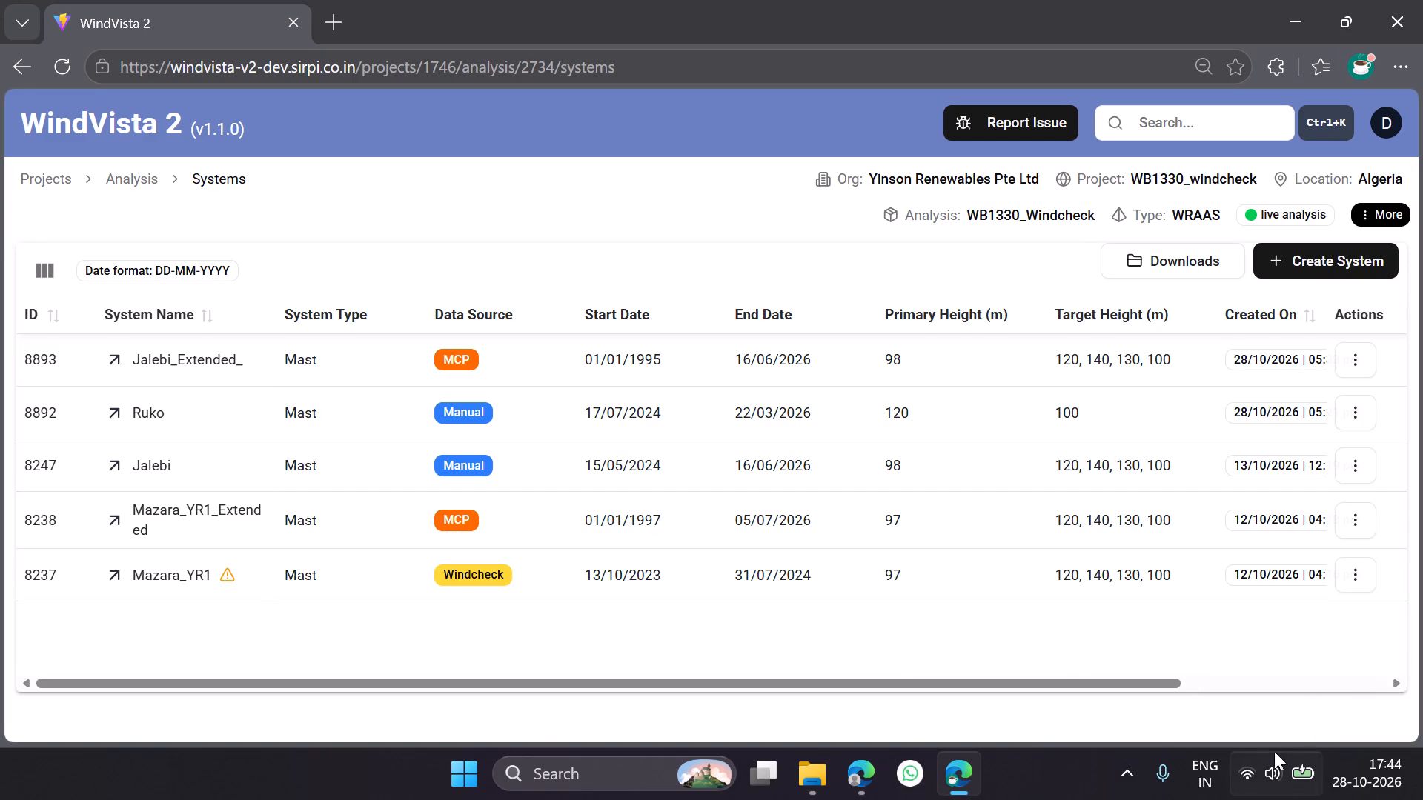
# Dismiss the Signal message notifications over the systems list and leave the taskbar's hidden icons collapsed.
pyautogui.click(1124, 764)
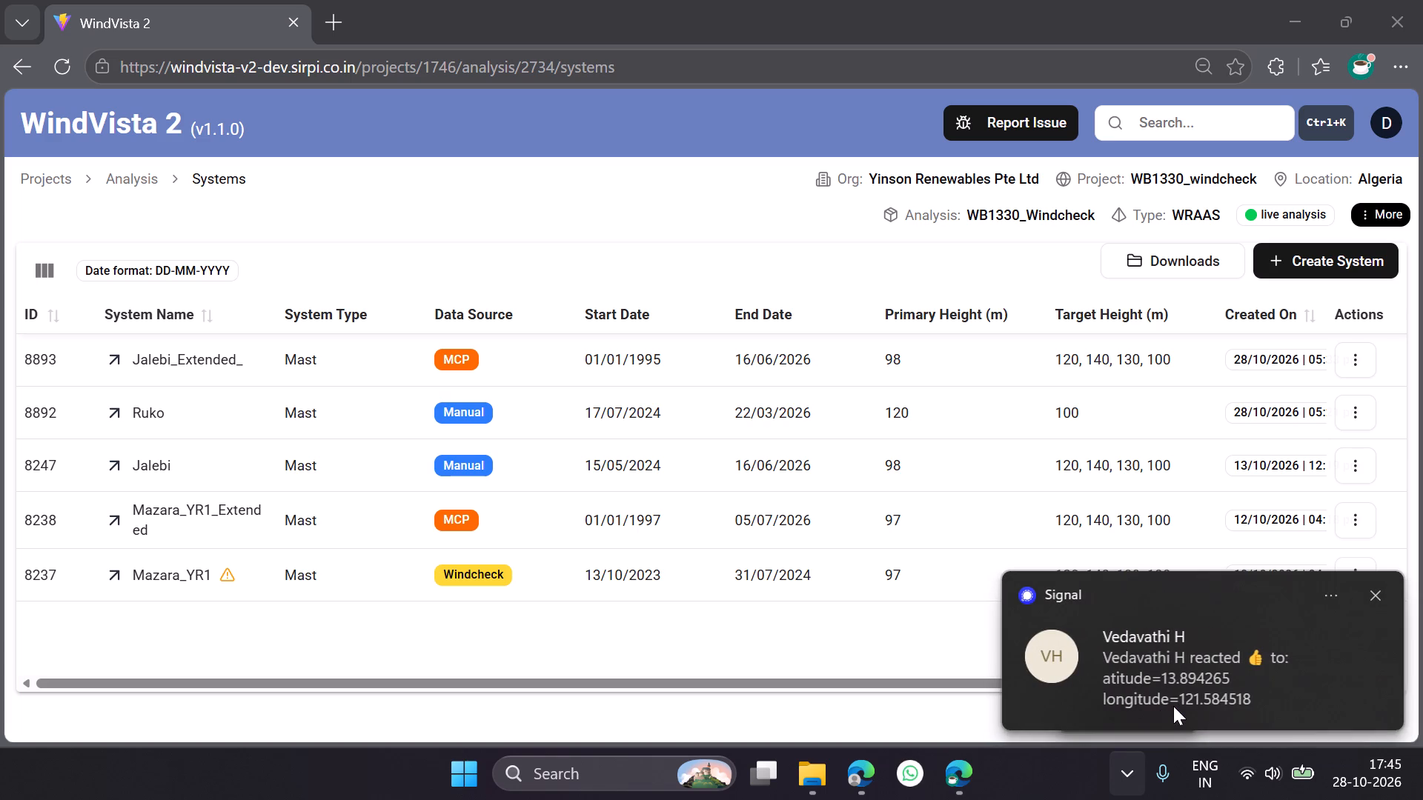
pyautogui.click(1218, 655)
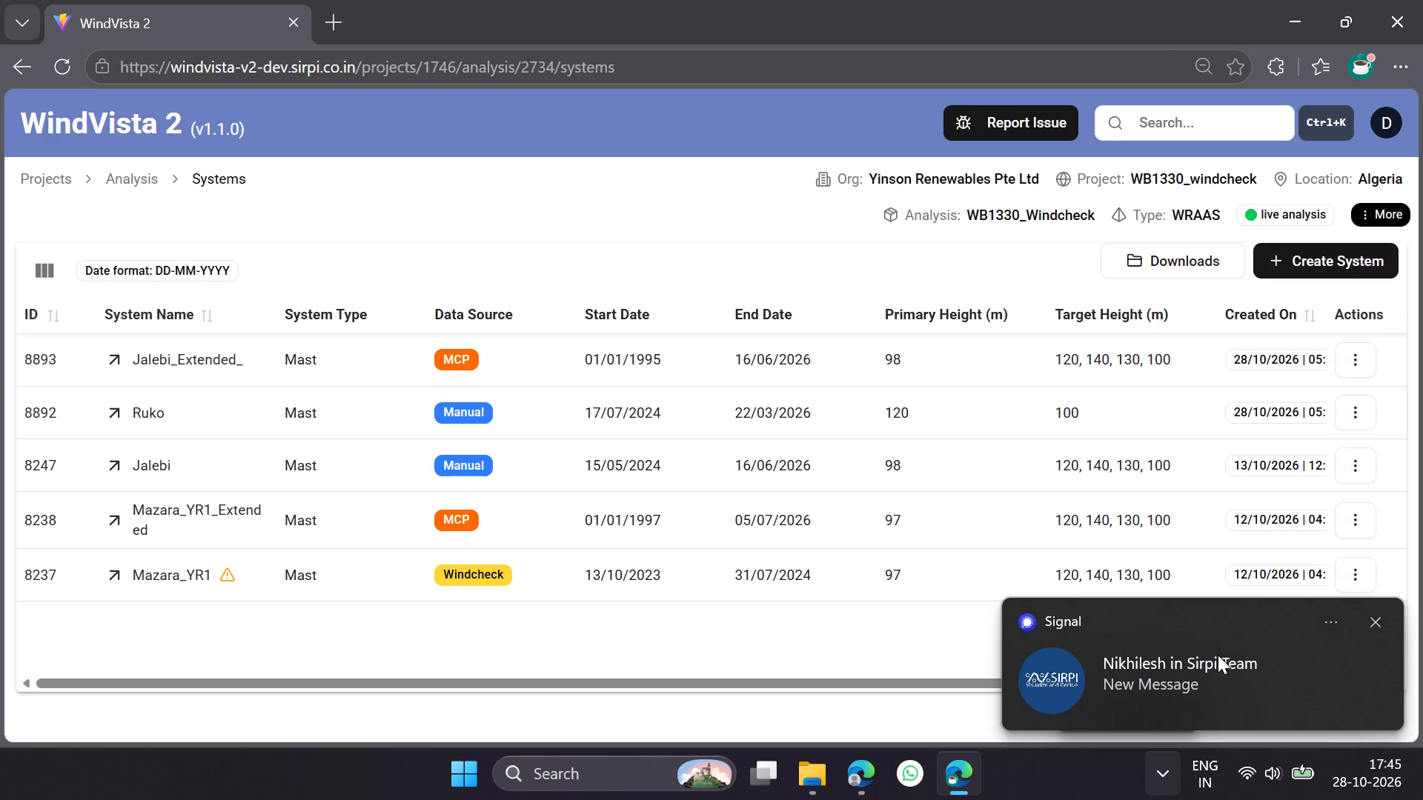
pyautogui.click(1359, 627)
pyautogui.click(1161, 787)
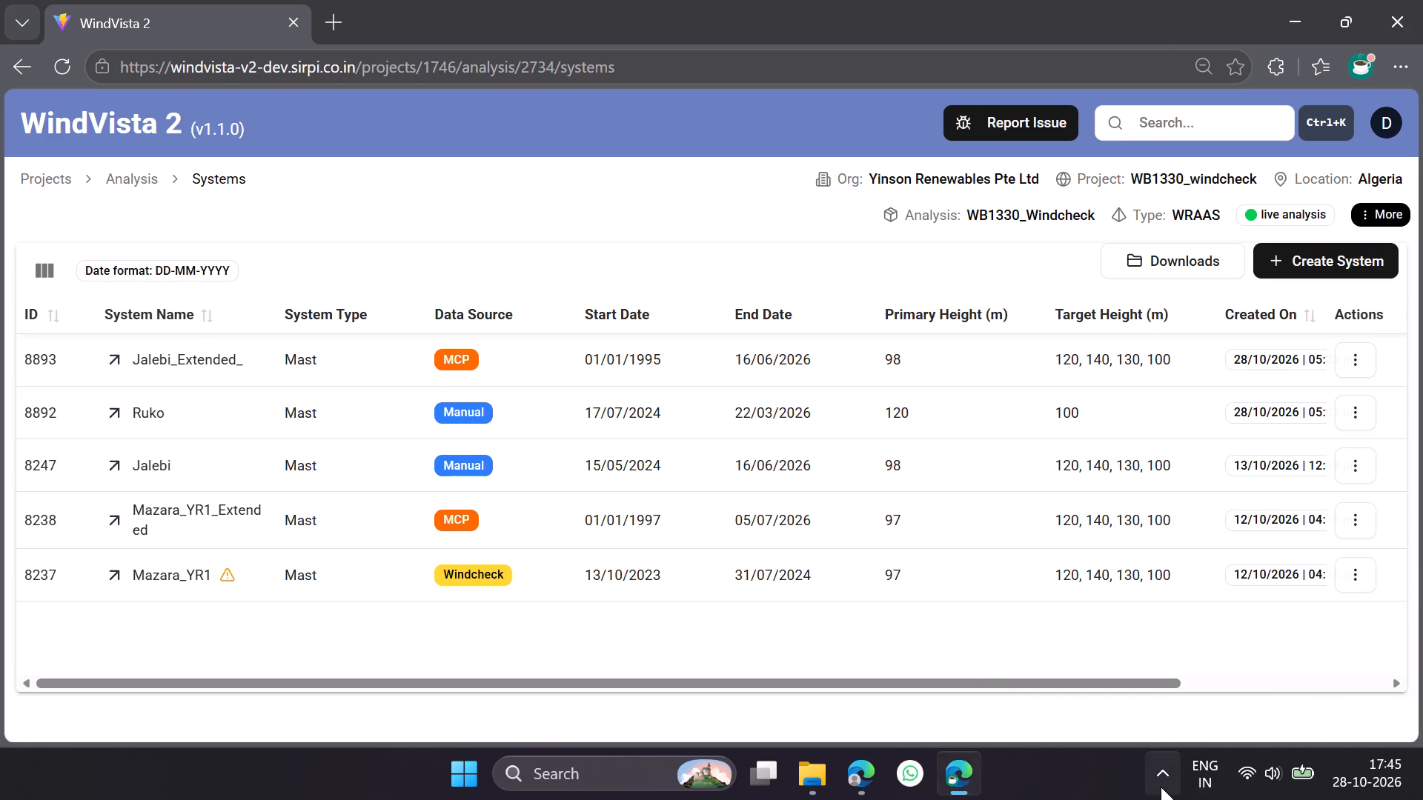
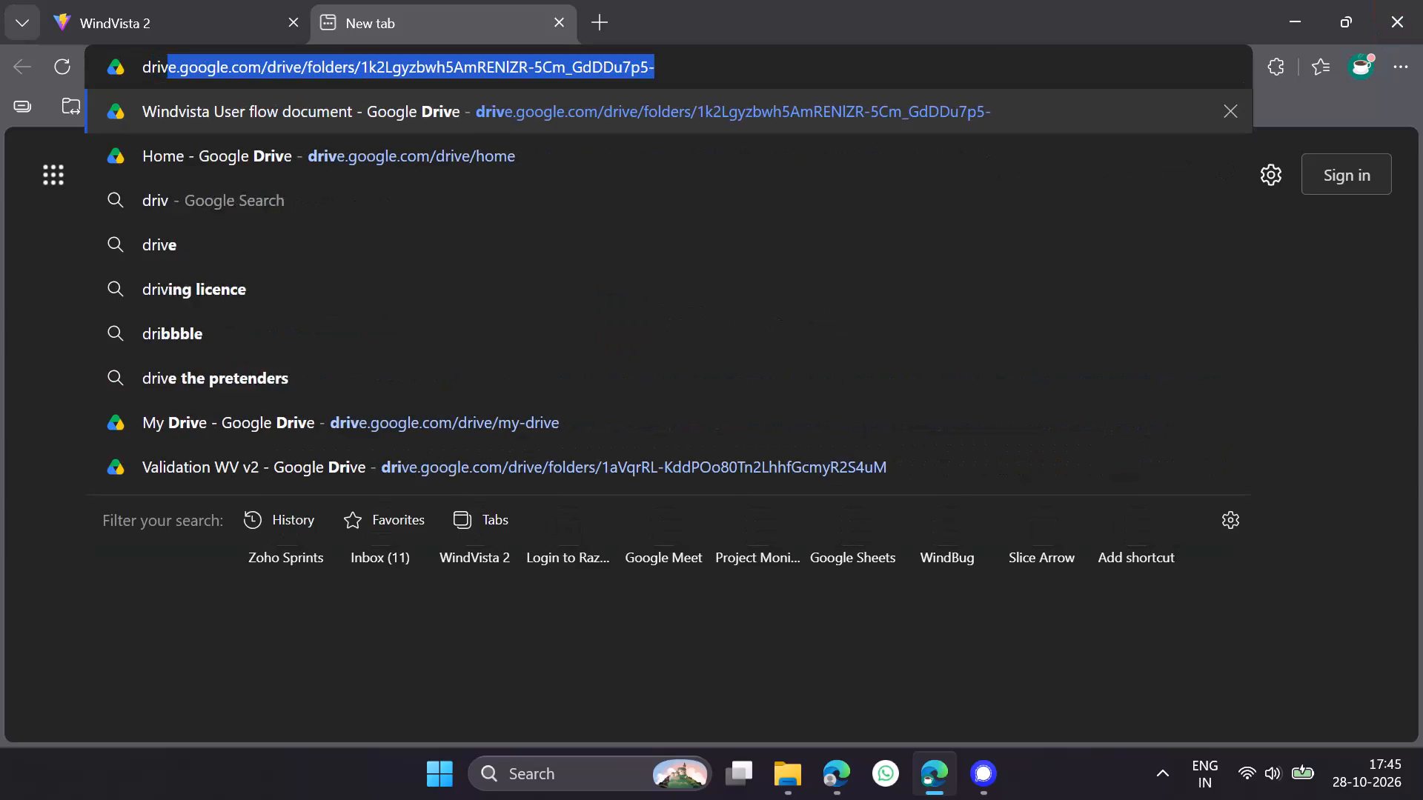
# Open Google Drive in the new tab and browse the suggested files on its Home page.
pyautogui.press('Return')
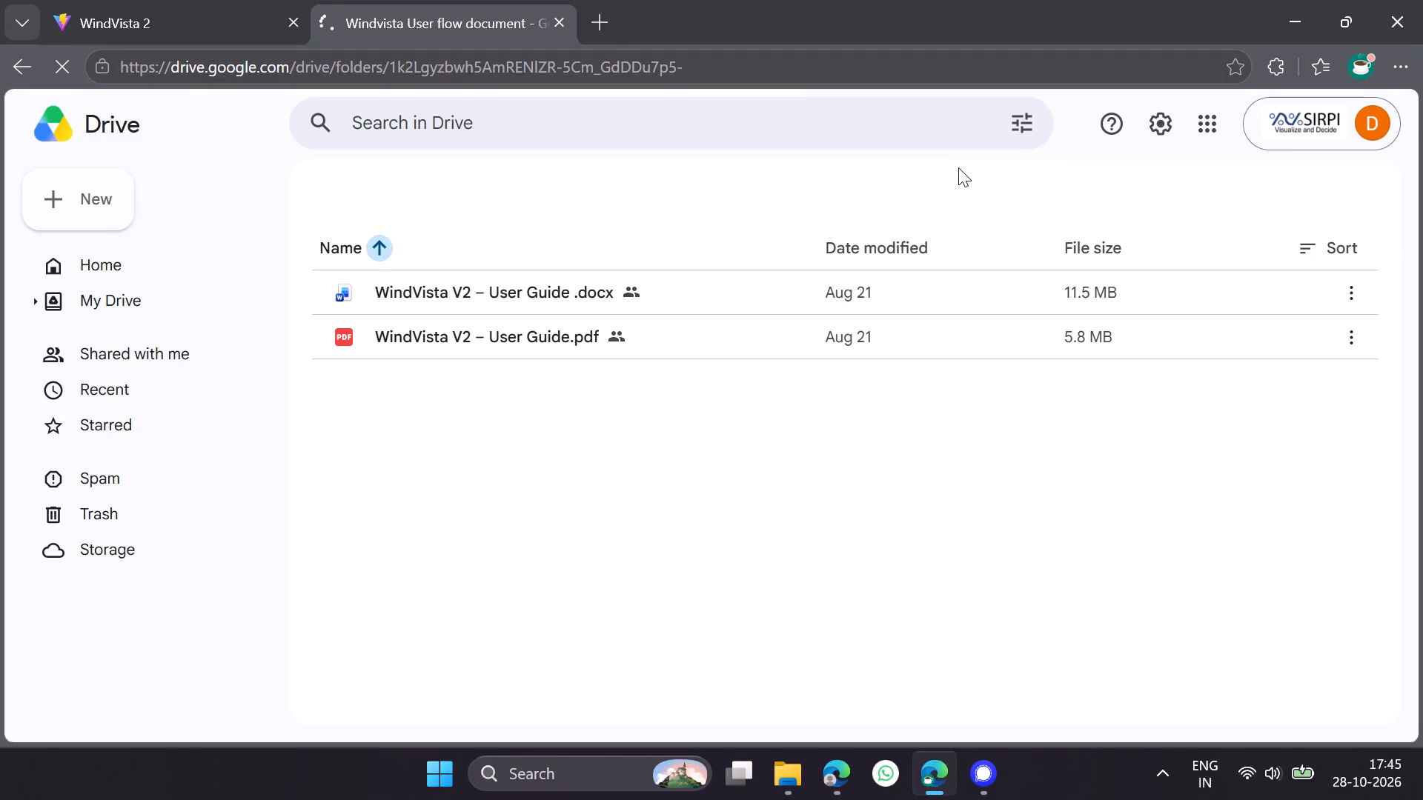
pyautogui.click(169, 265)
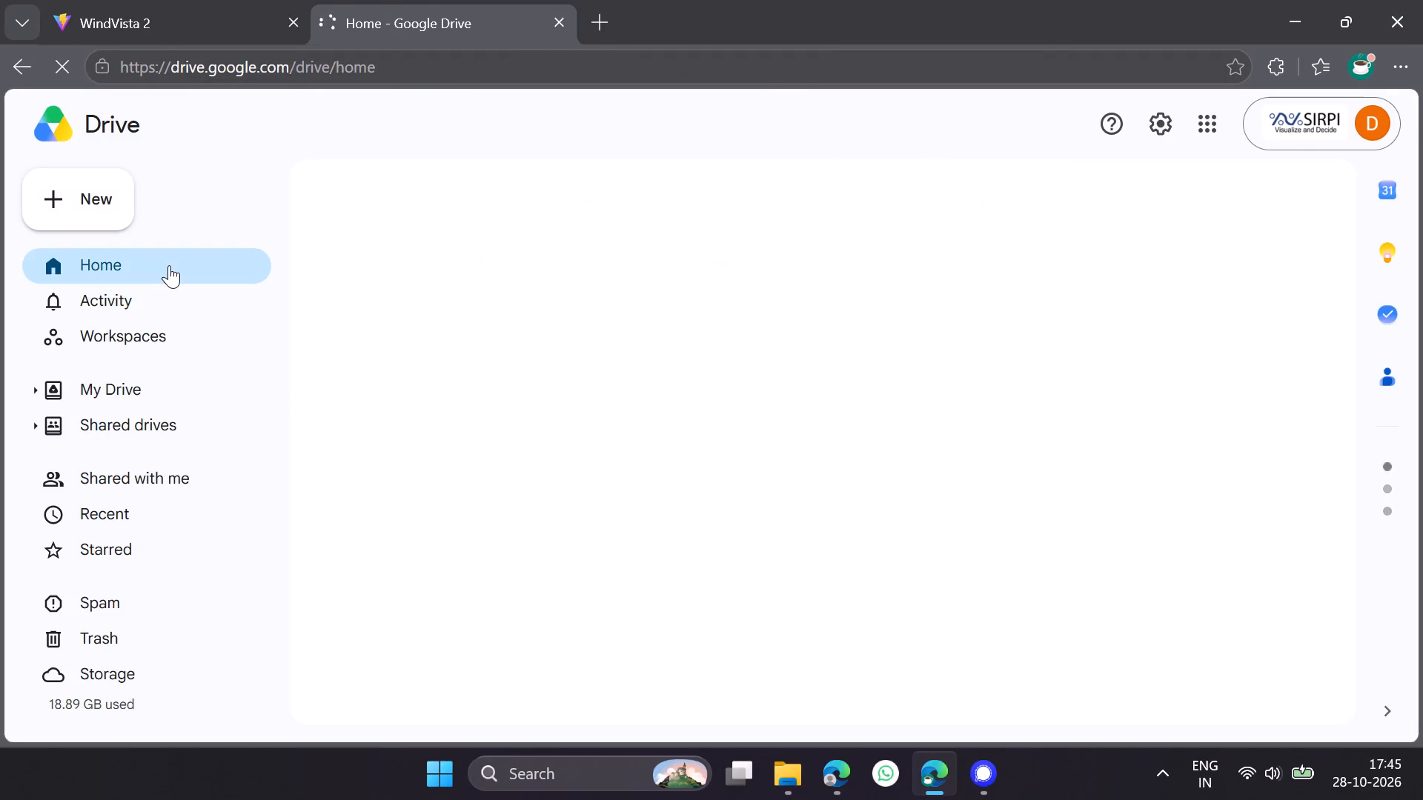
pyautogui.scroll(-2, 595, 506)
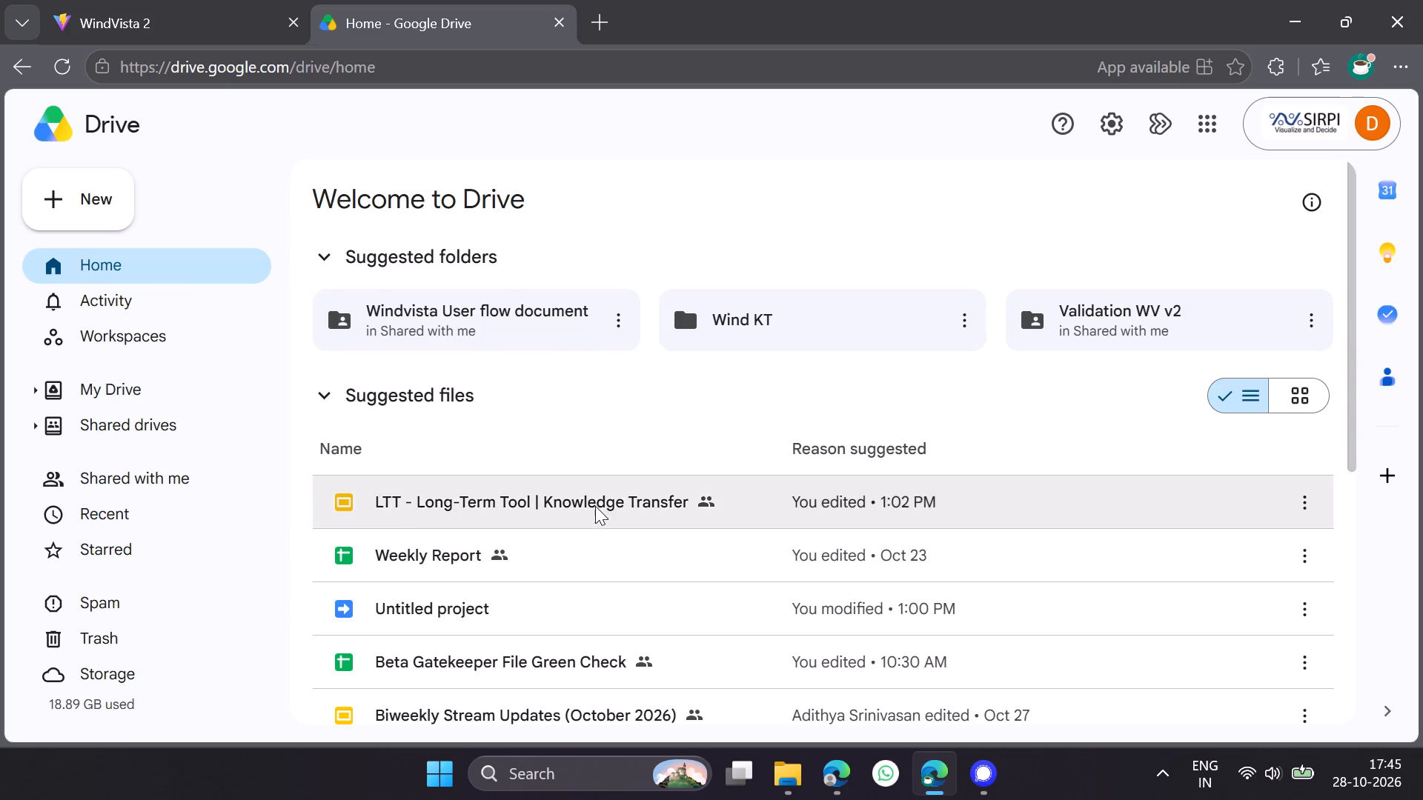
pyautogui.scroll(-3, 595, 506)
# Search Drive for "mcp", open Windvistaflow- session1.webm, skim the recording at several points and close it.
pyautogui.click(486, 127)
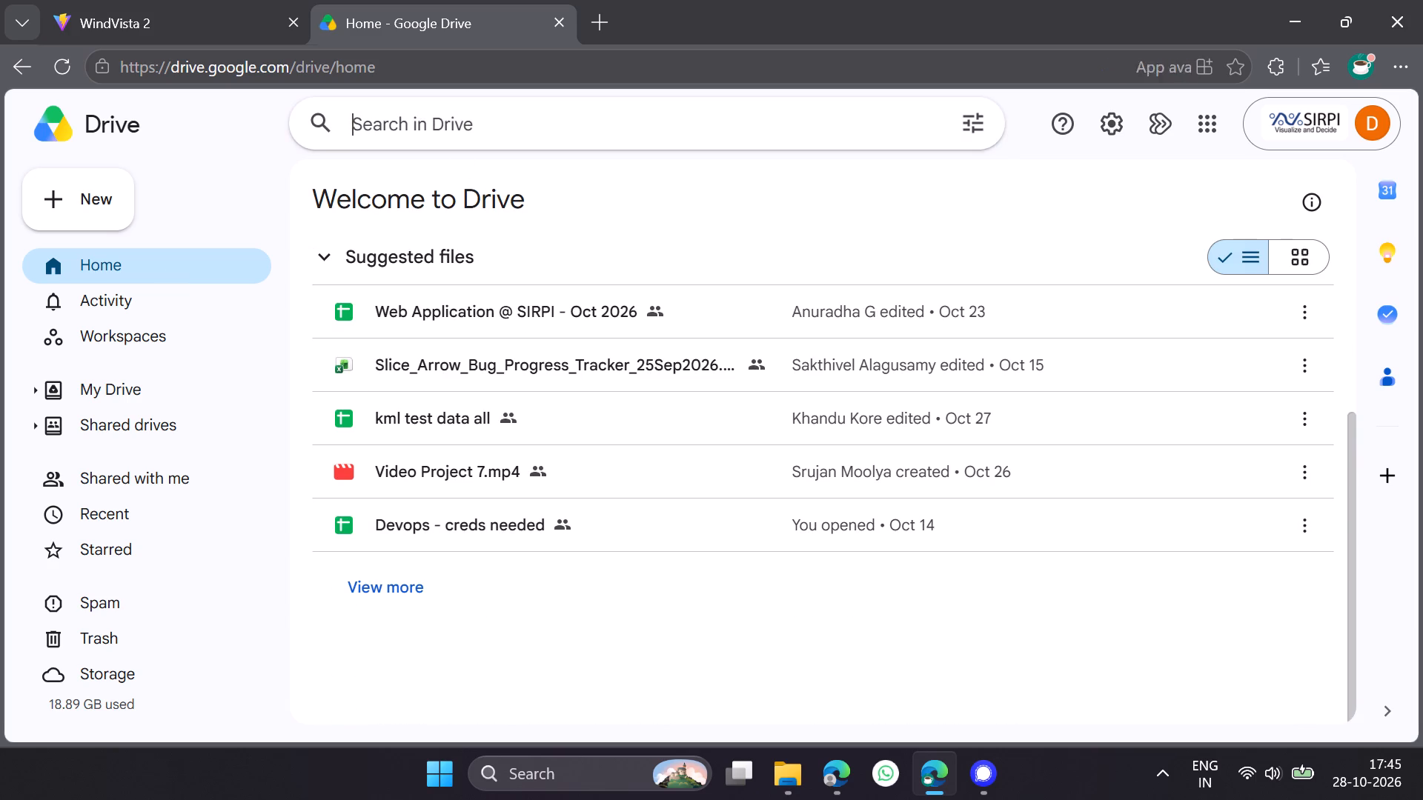
pyautogui.write('mcp')
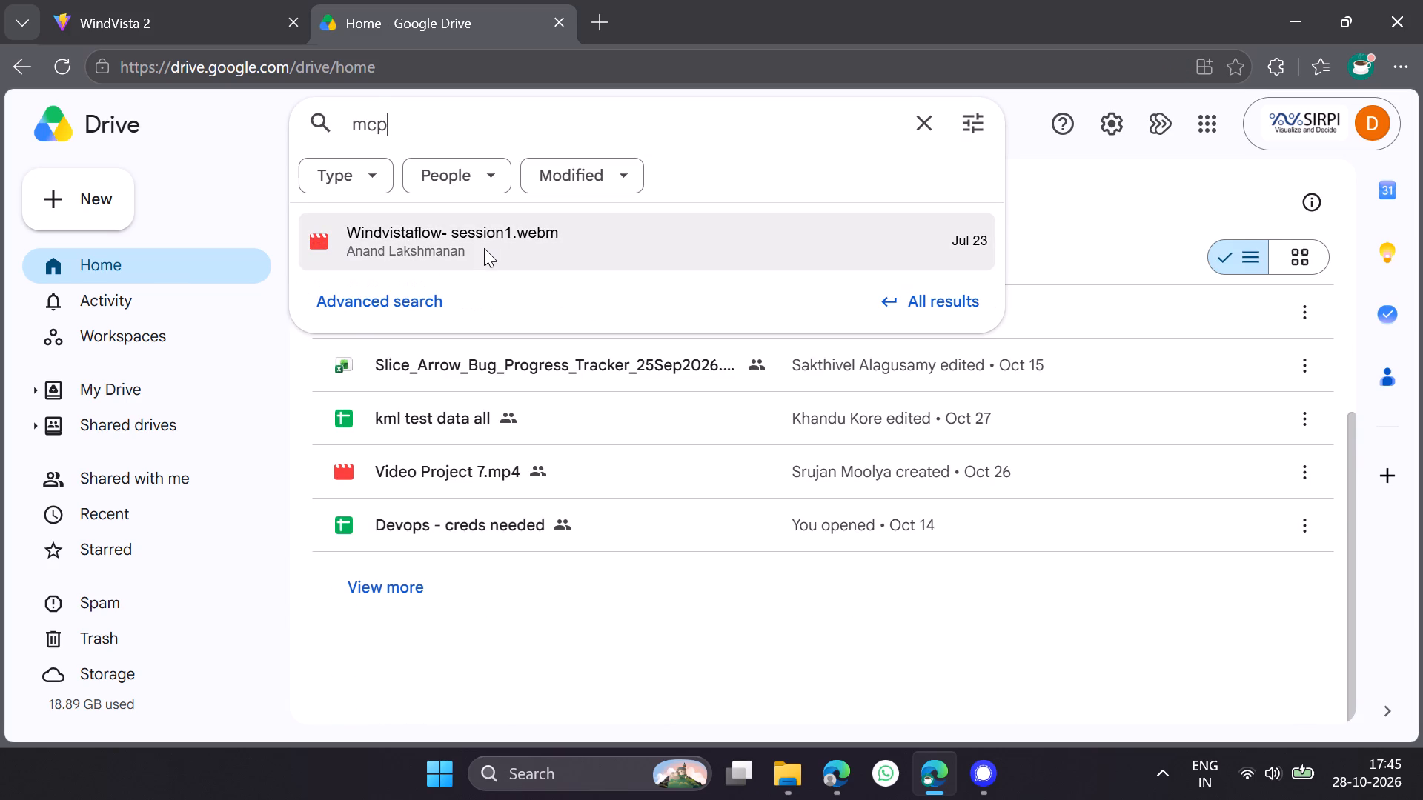
pyautogui.click(498, 236)
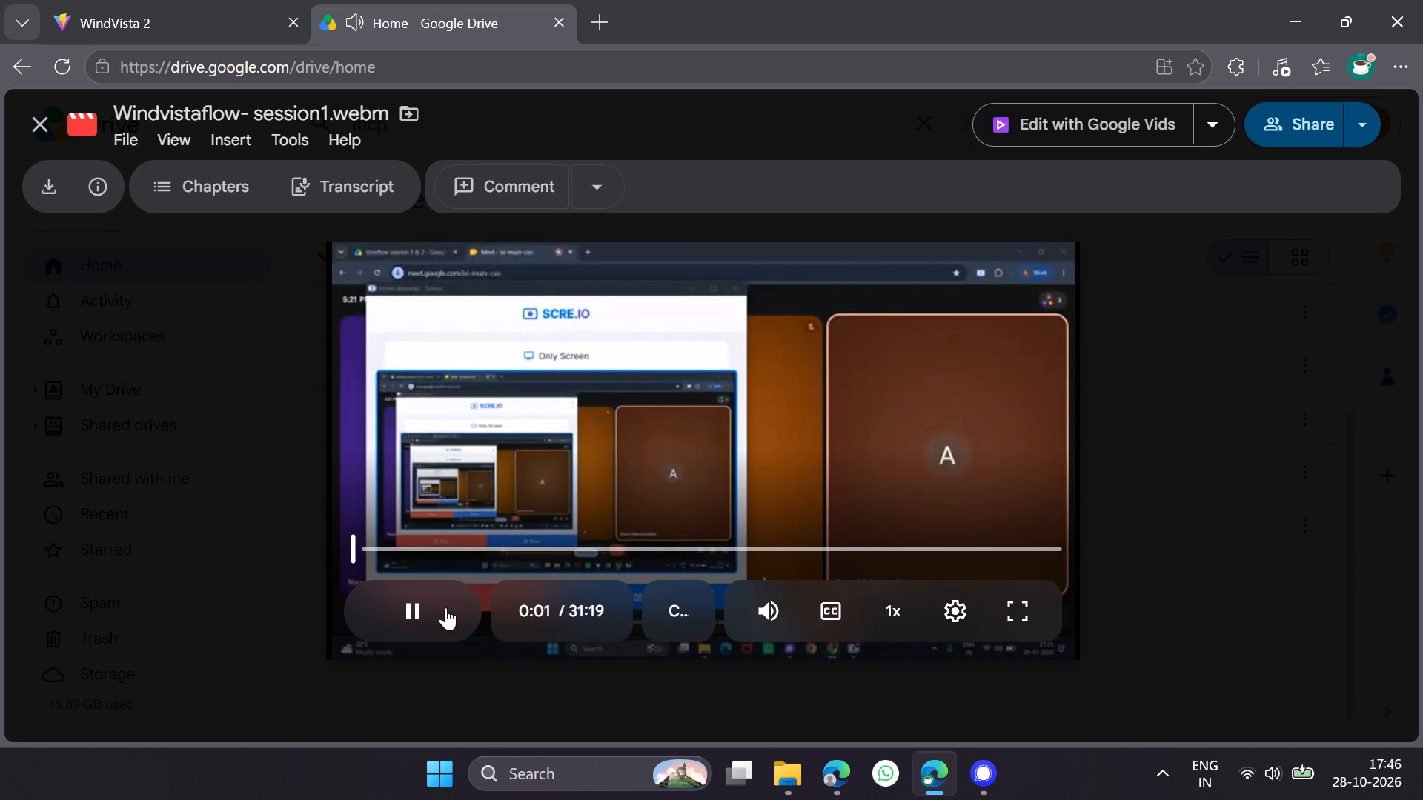
pyautogui.click(507, 553)
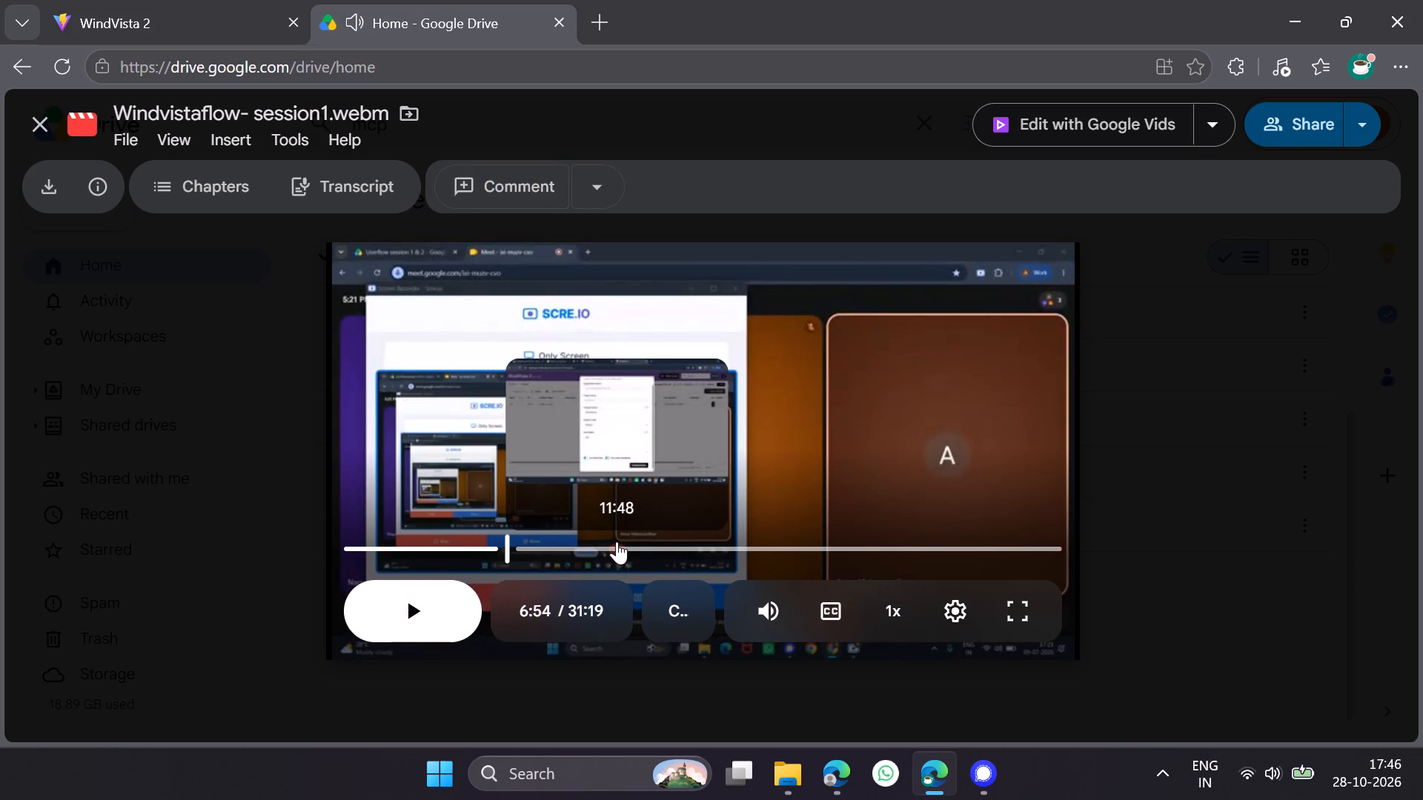
pyautogui.click(757, 539)
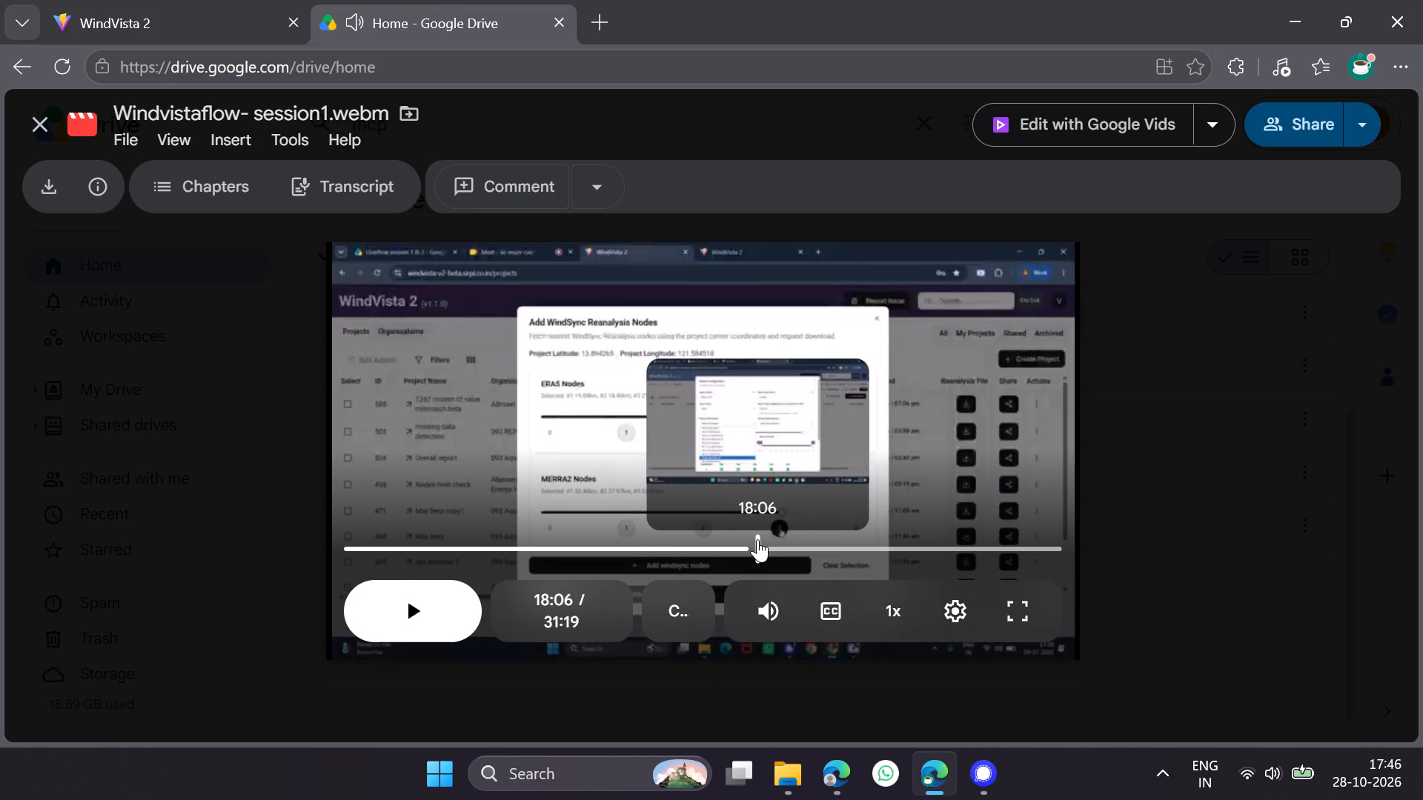
pyautogui.click(829, 536)
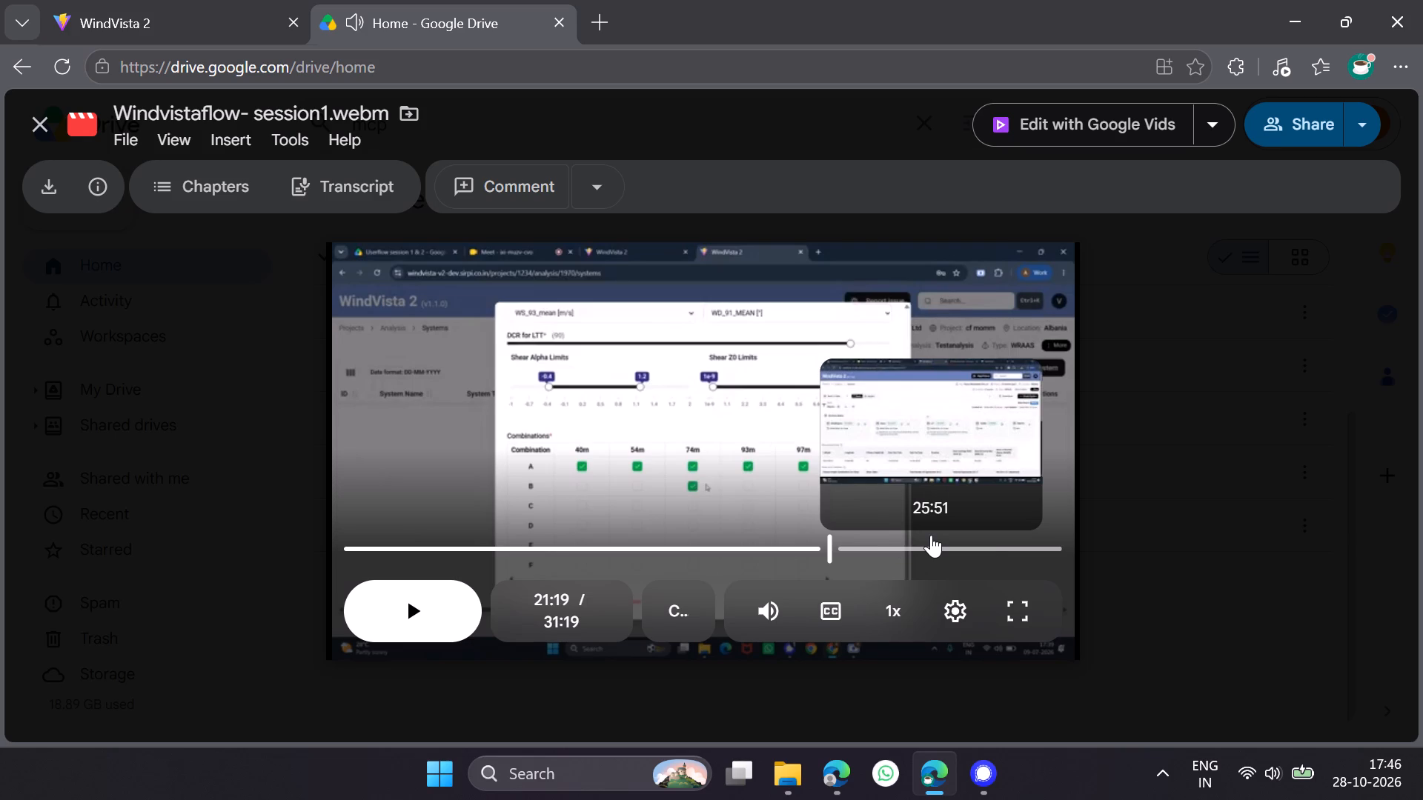
pyautogui.press('Escape')
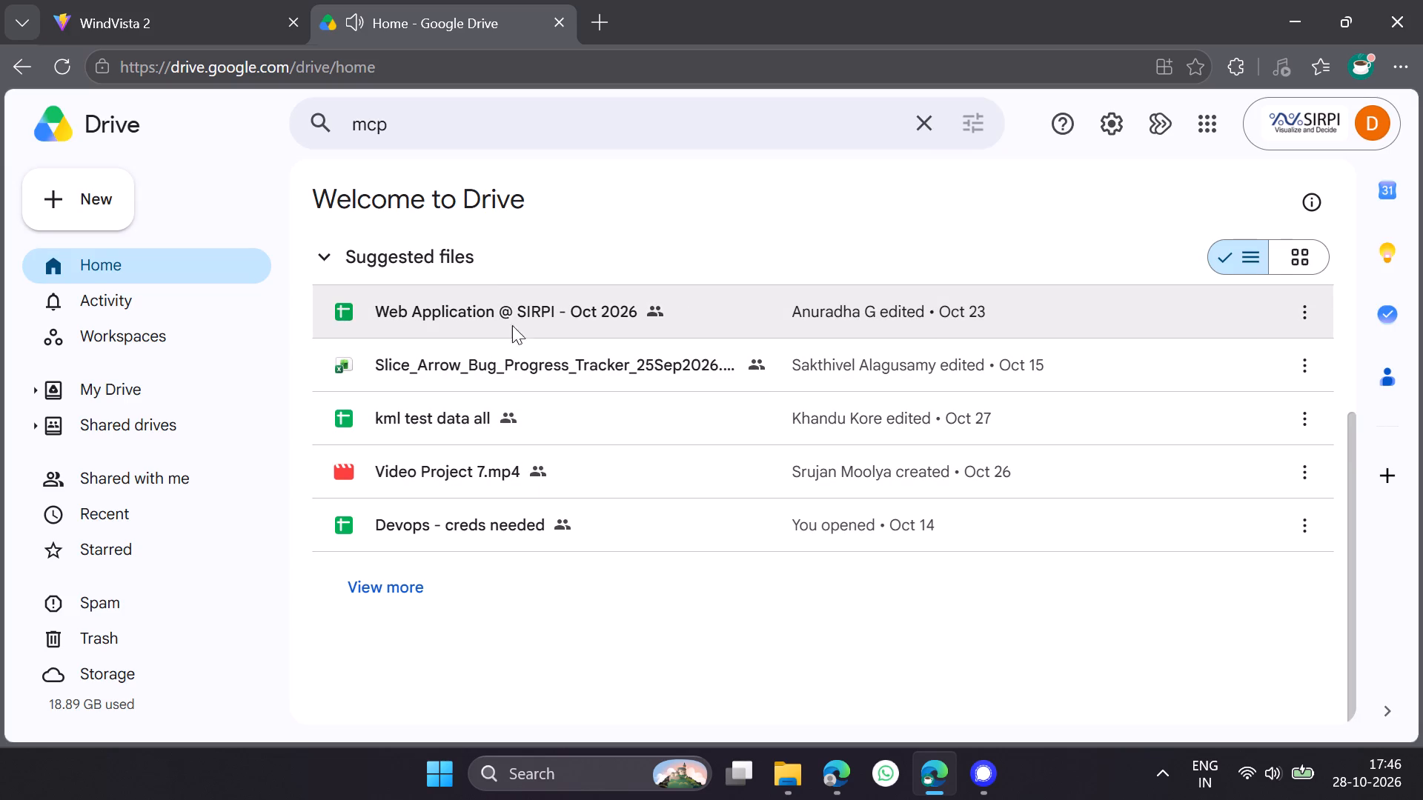
# Reopen Windvistaflow- session1.webm, review the people with access in its sharing settings, and close the video.
pyautogui.click(514, 119)
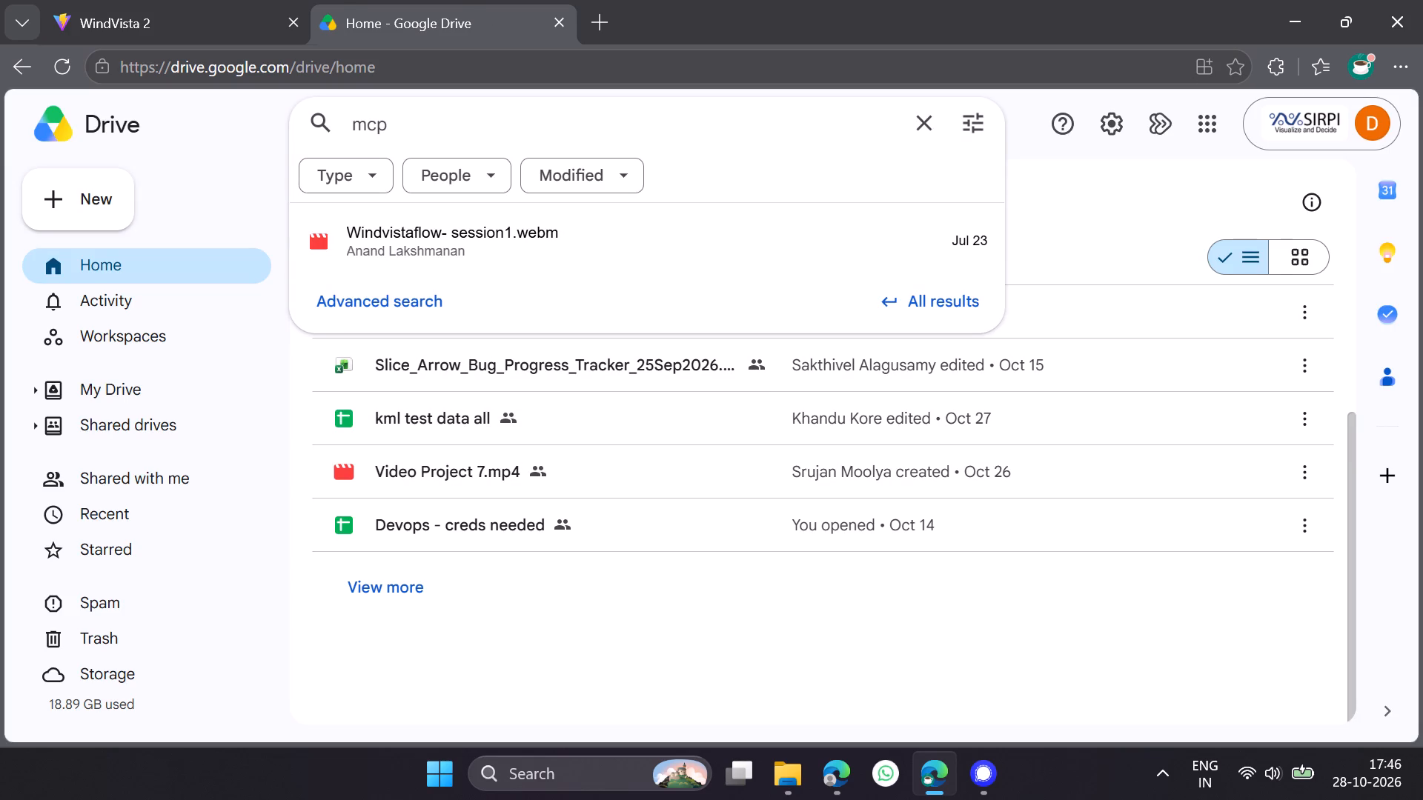
pyautogui.click(506, 225)
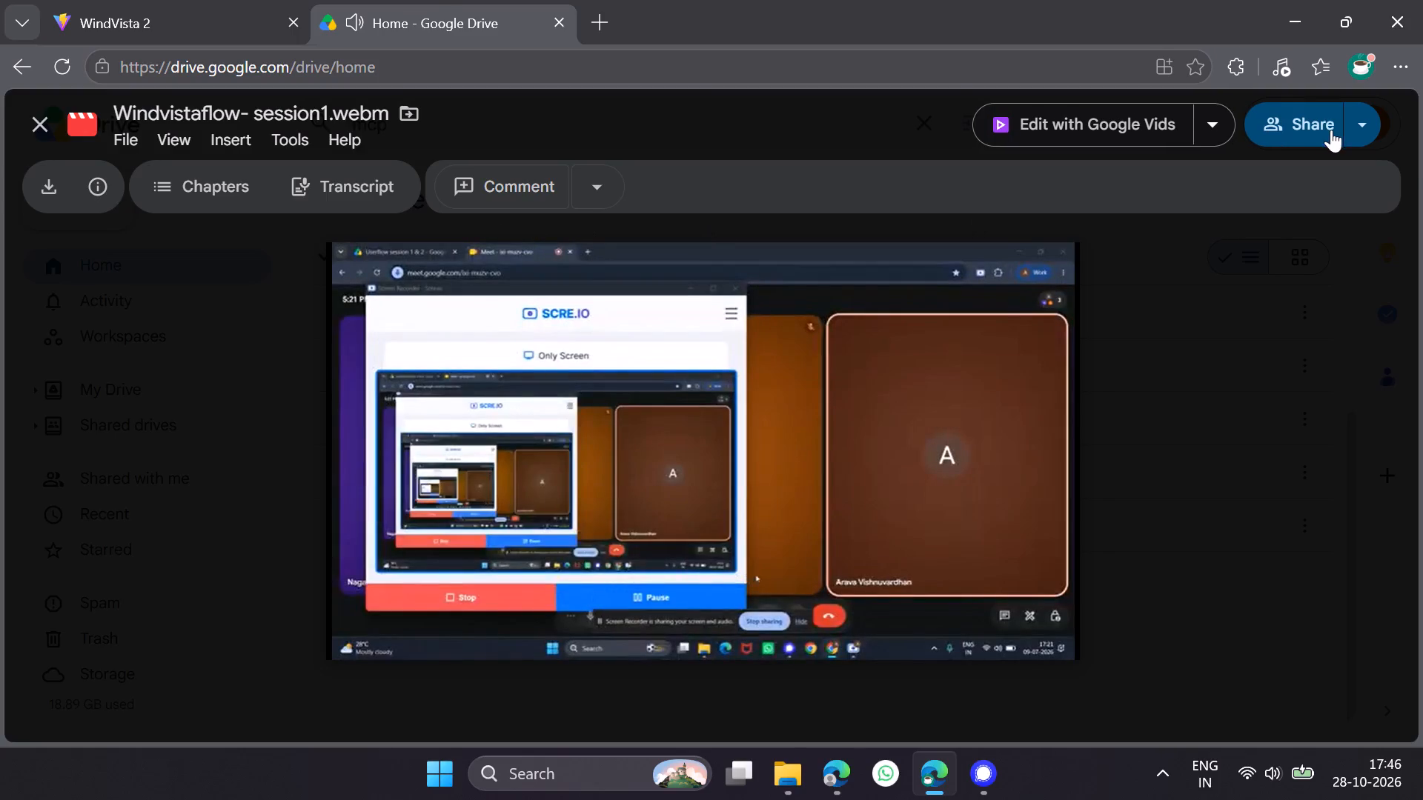
pyautogui.click(1333, 123)
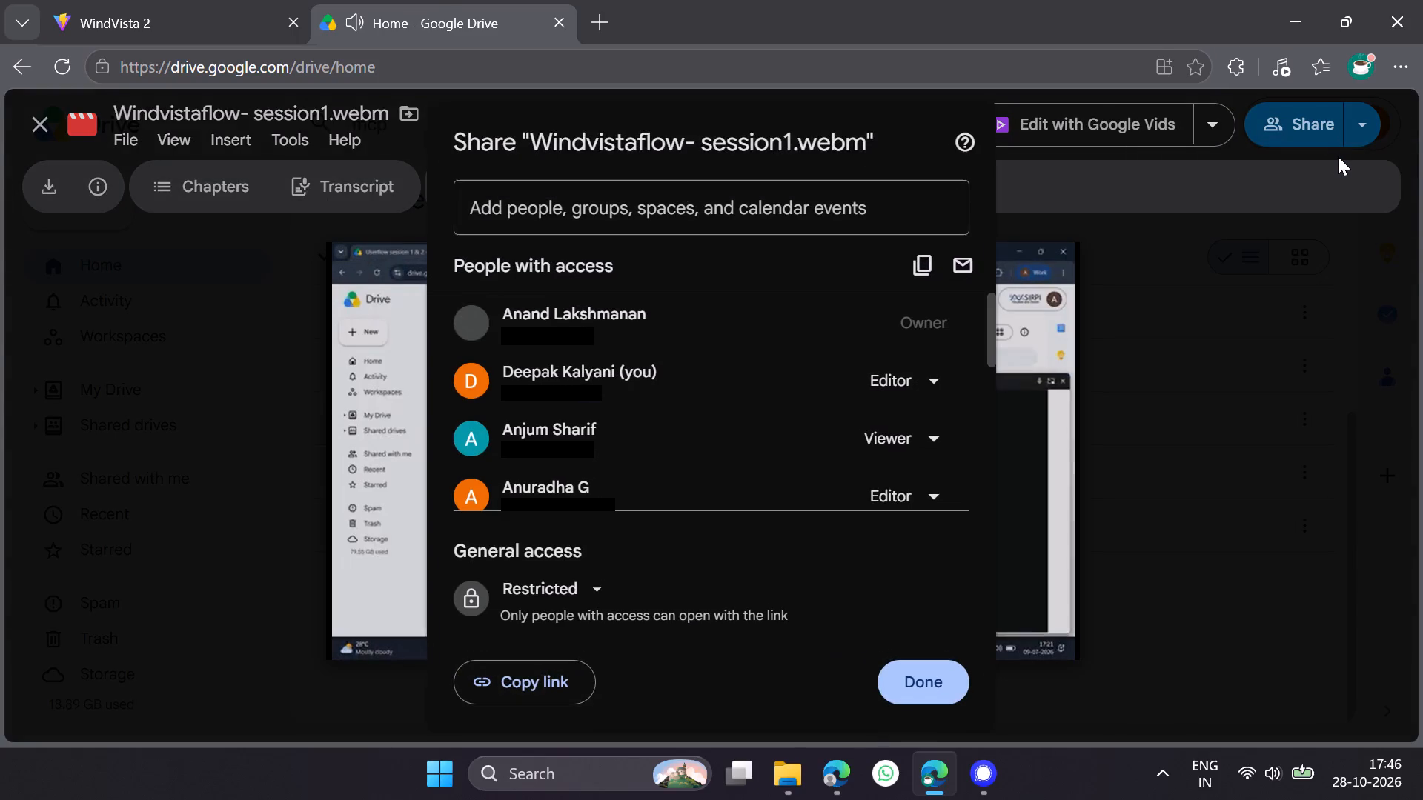
pyautogui.scroll(-15, 780, 366)
pyautogui.scroll(-8, 669, 413)
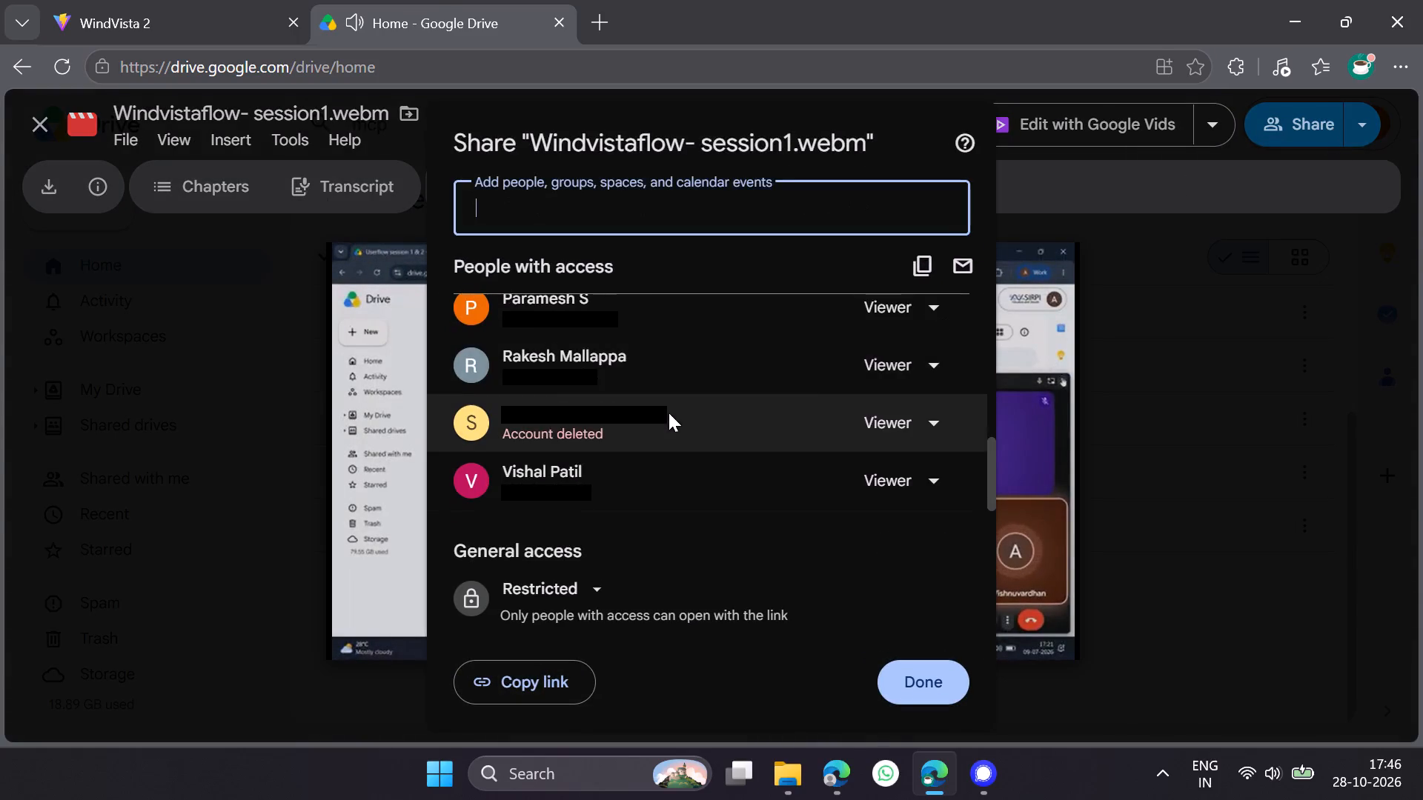
pyautogui.scroll(9, 669, 413)
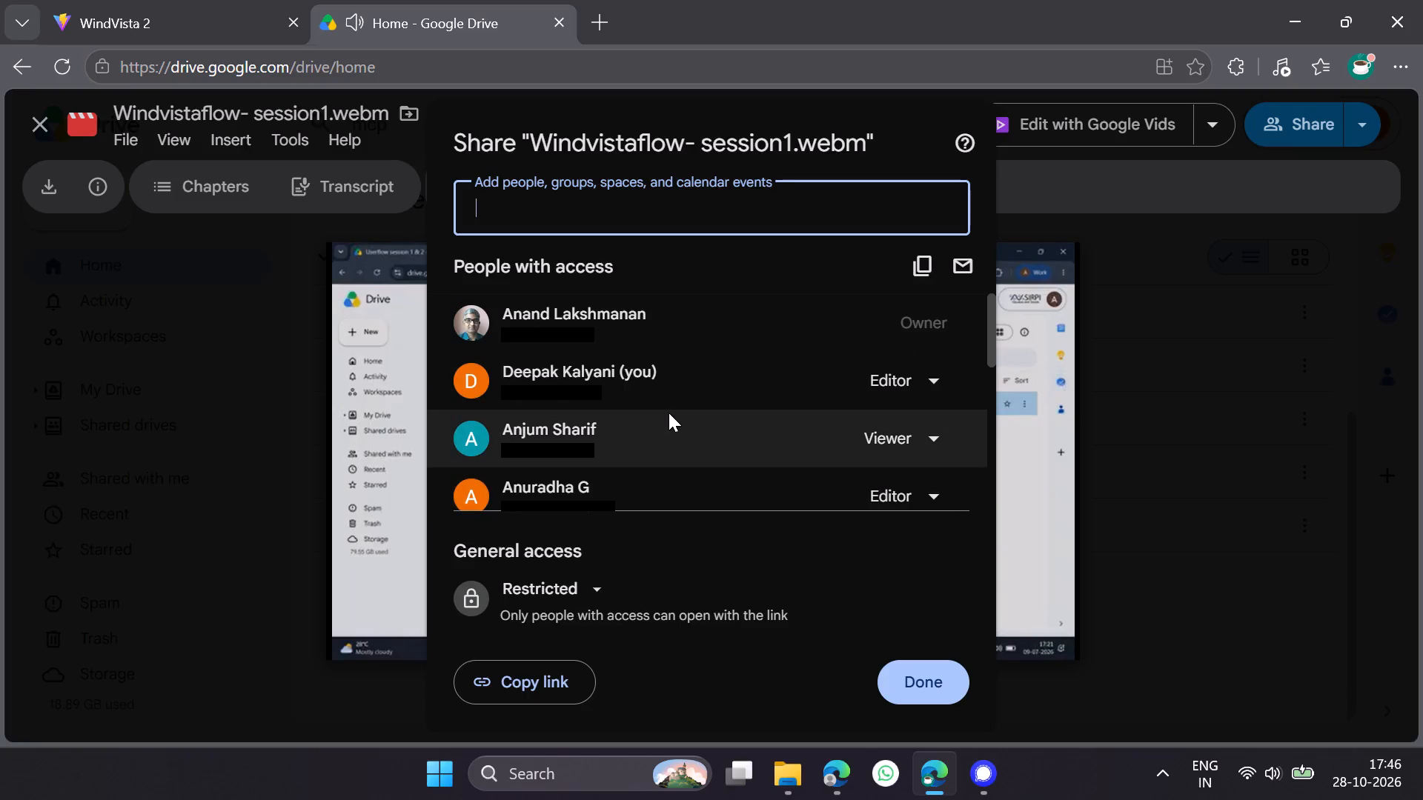
pyautogui.scroll(1, 669, 413)
pyautogui.scroll(-11, 674, 413)
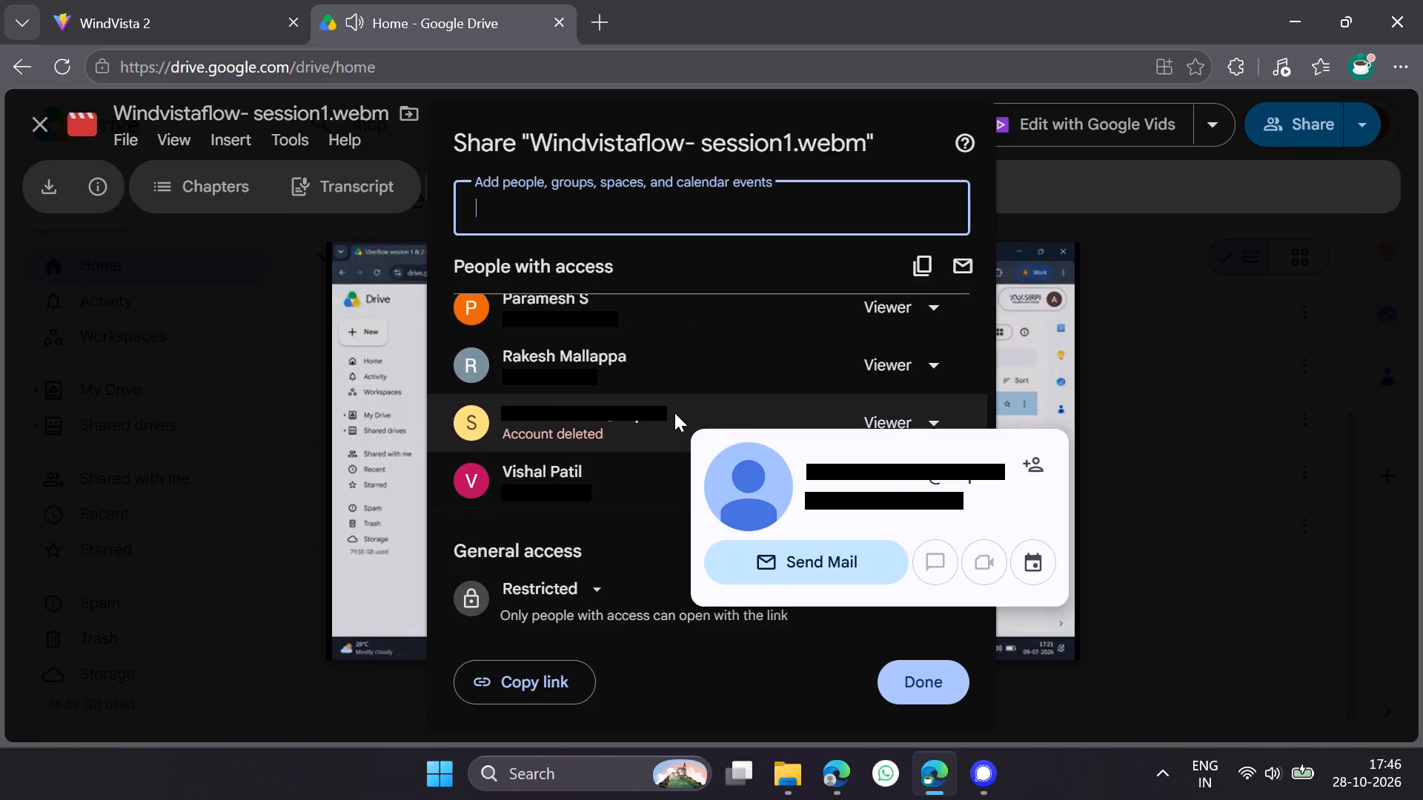
pyautogui.scroll(12, 674, 413)
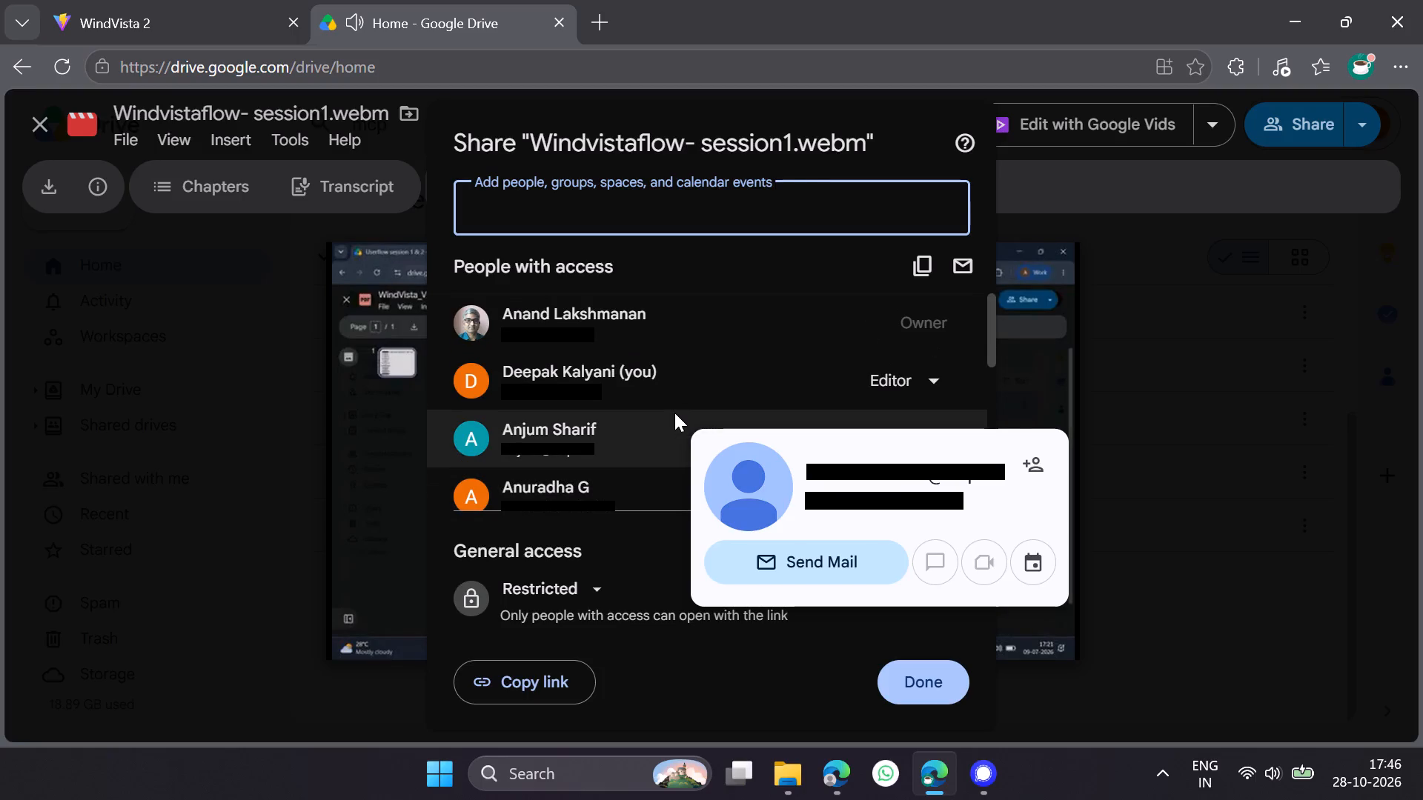
pyautogui.scroll(3, 674, 413)
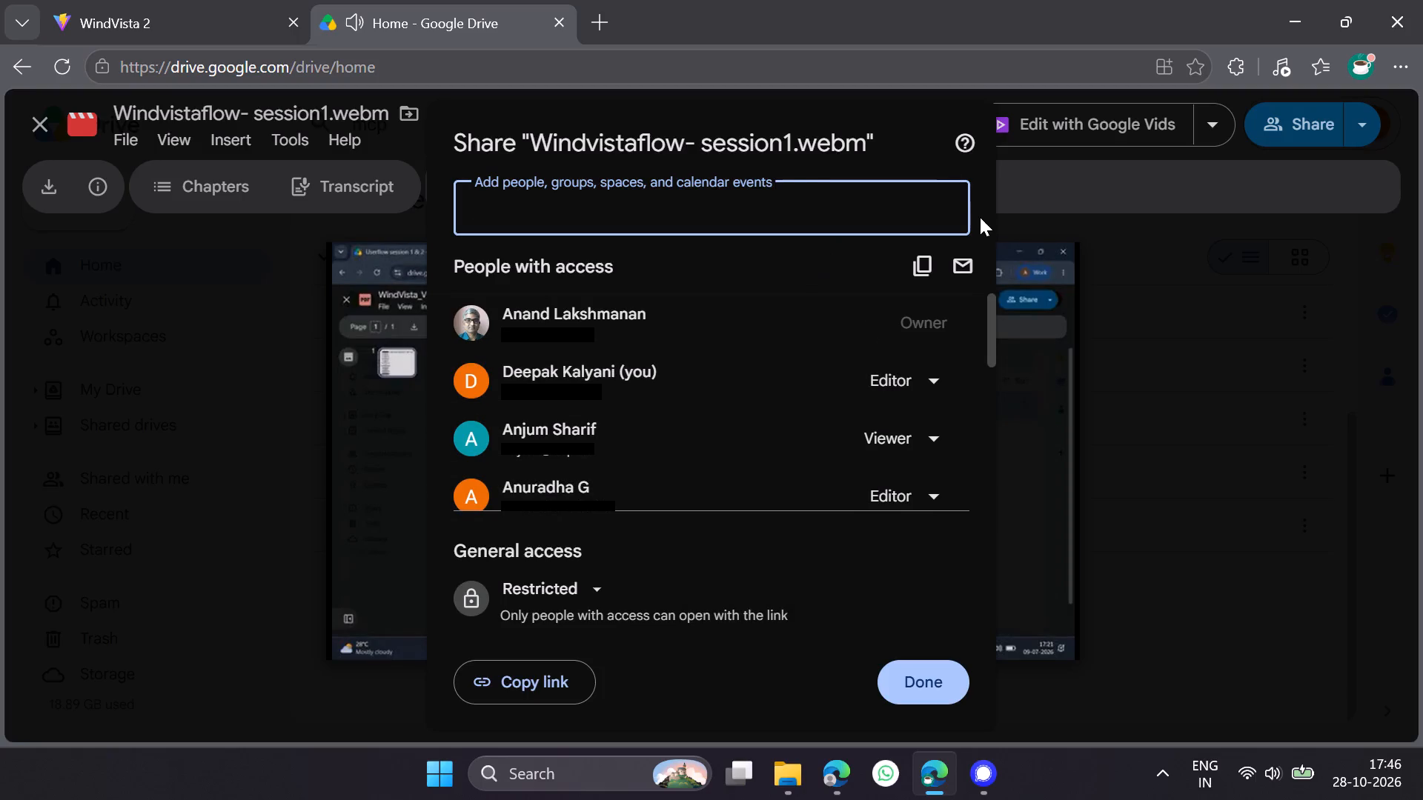
pyautogui.press('Escape')
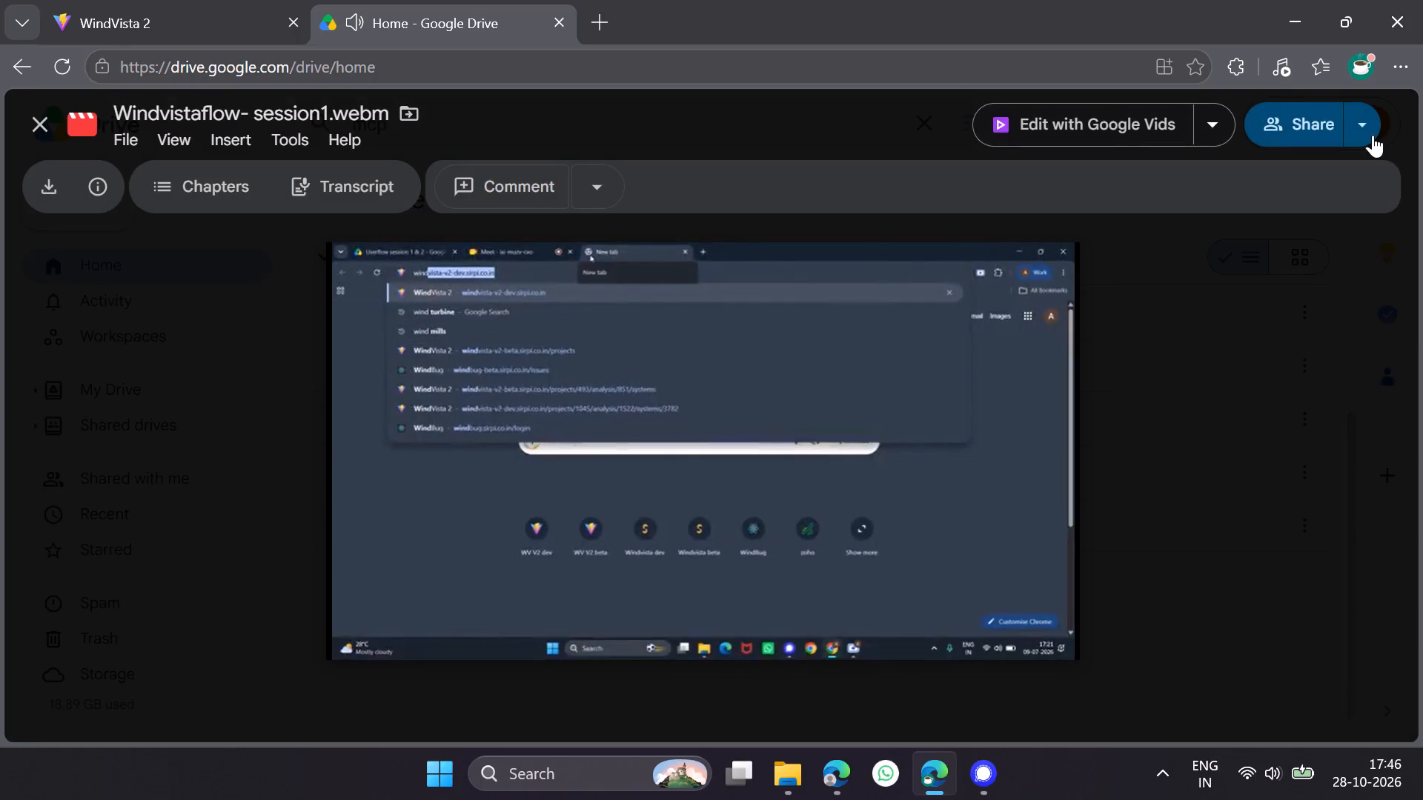
pyautogui.click(1370, 126)
pyautogui.click(1199, 478)
pyautogui.press('Escape')
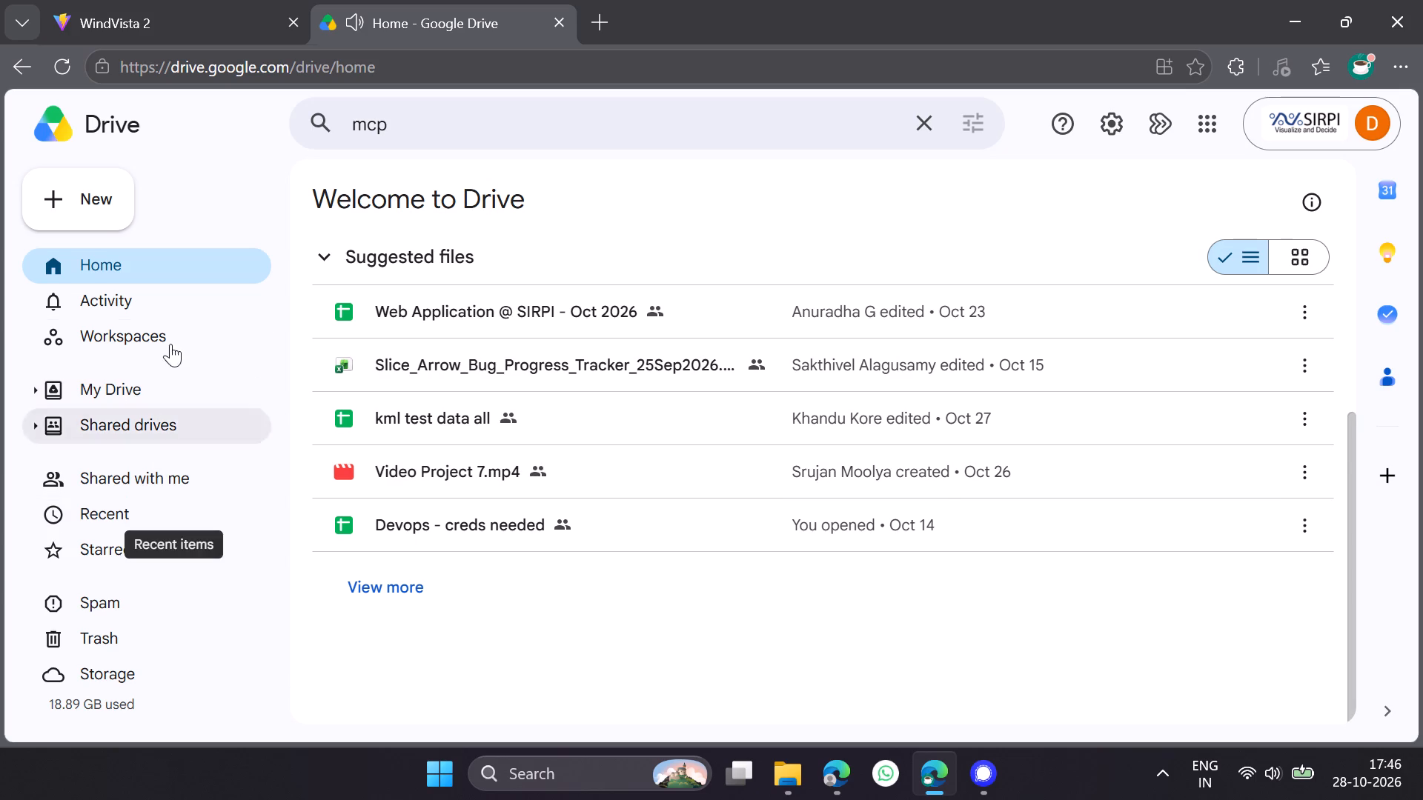
# Open WindVista V2 – User Guide.pdf from the Windvista User flow document folder, skim pages around 12 and 13, and close it.
pyautogui.click(191, 277)
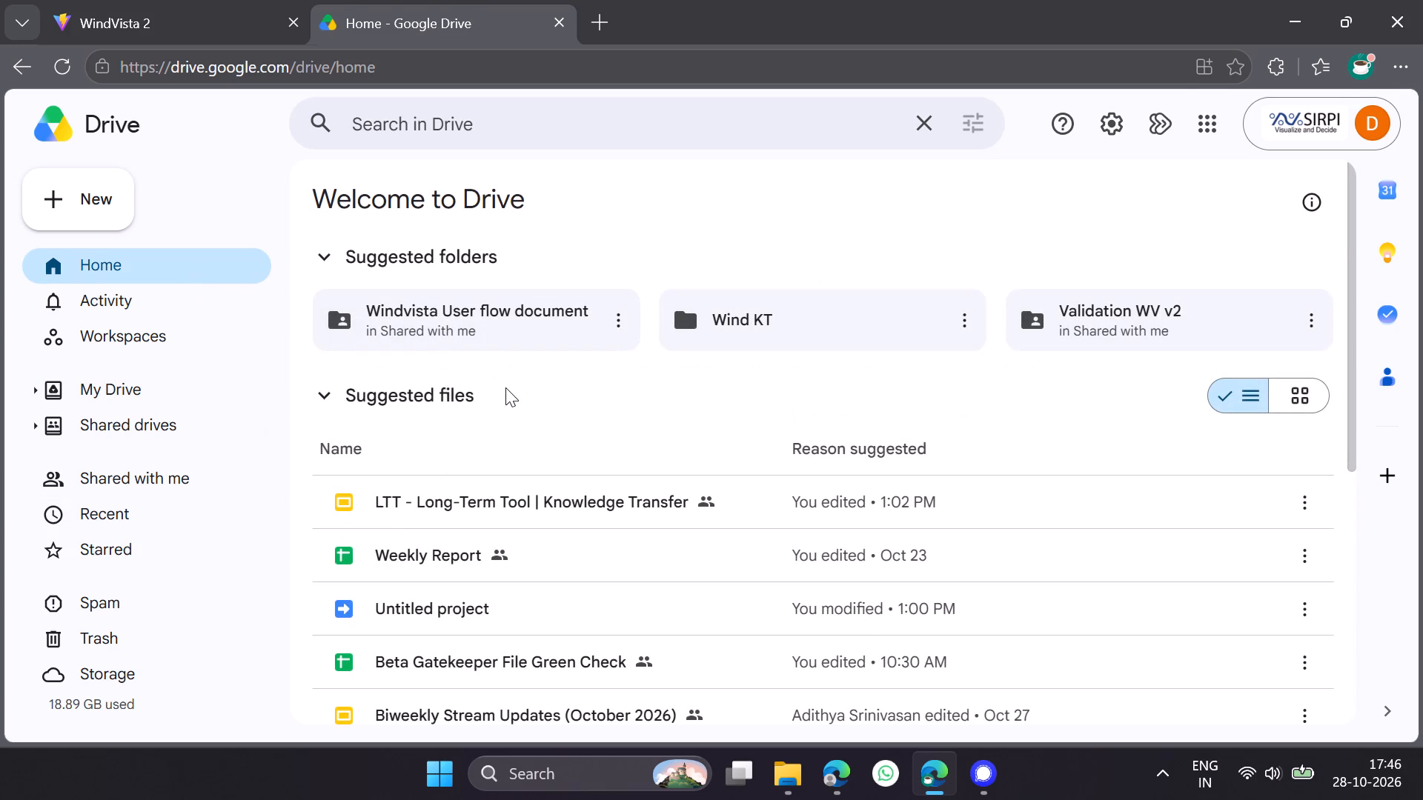
pyautogui.doubleClick(532, 304)
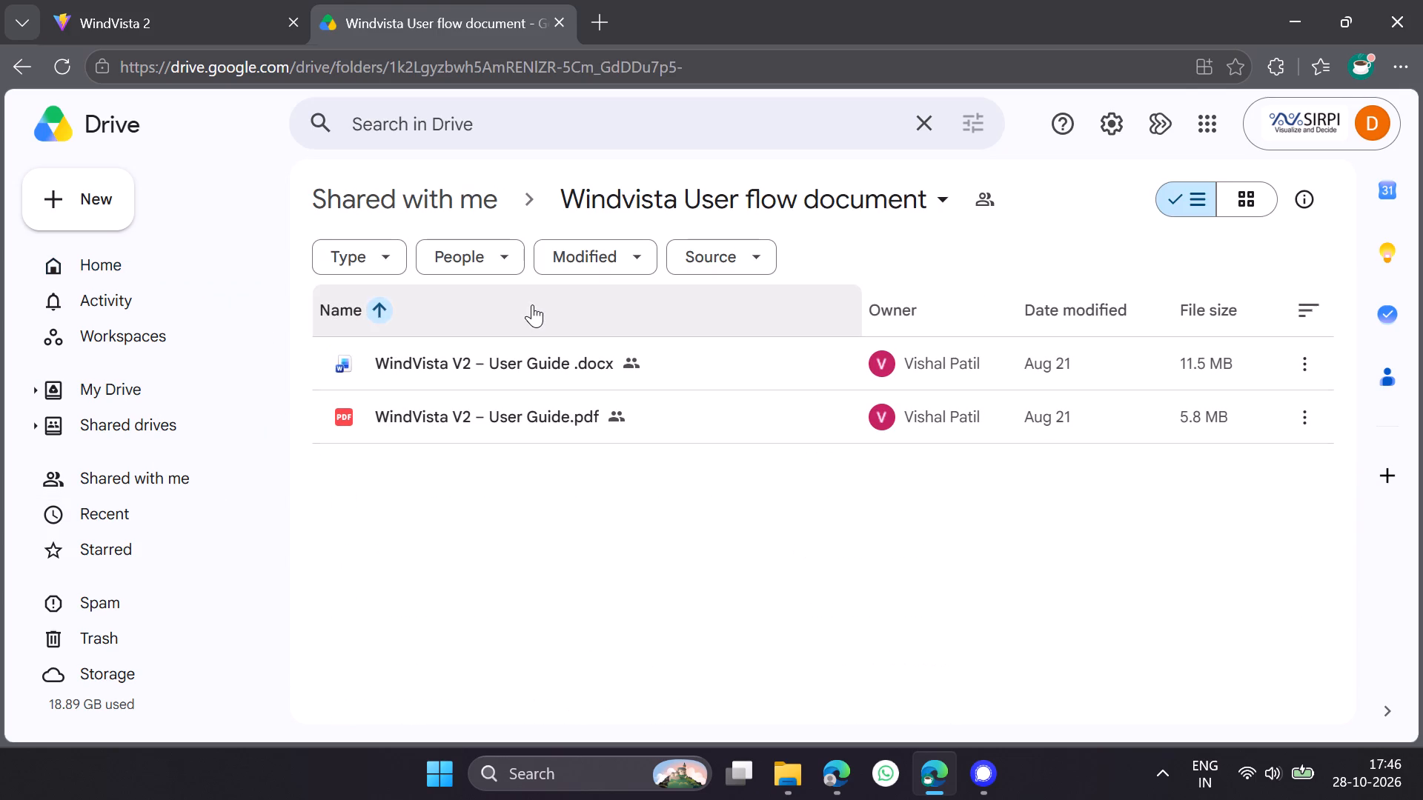
pyautogui.doubleClick(474, 424)
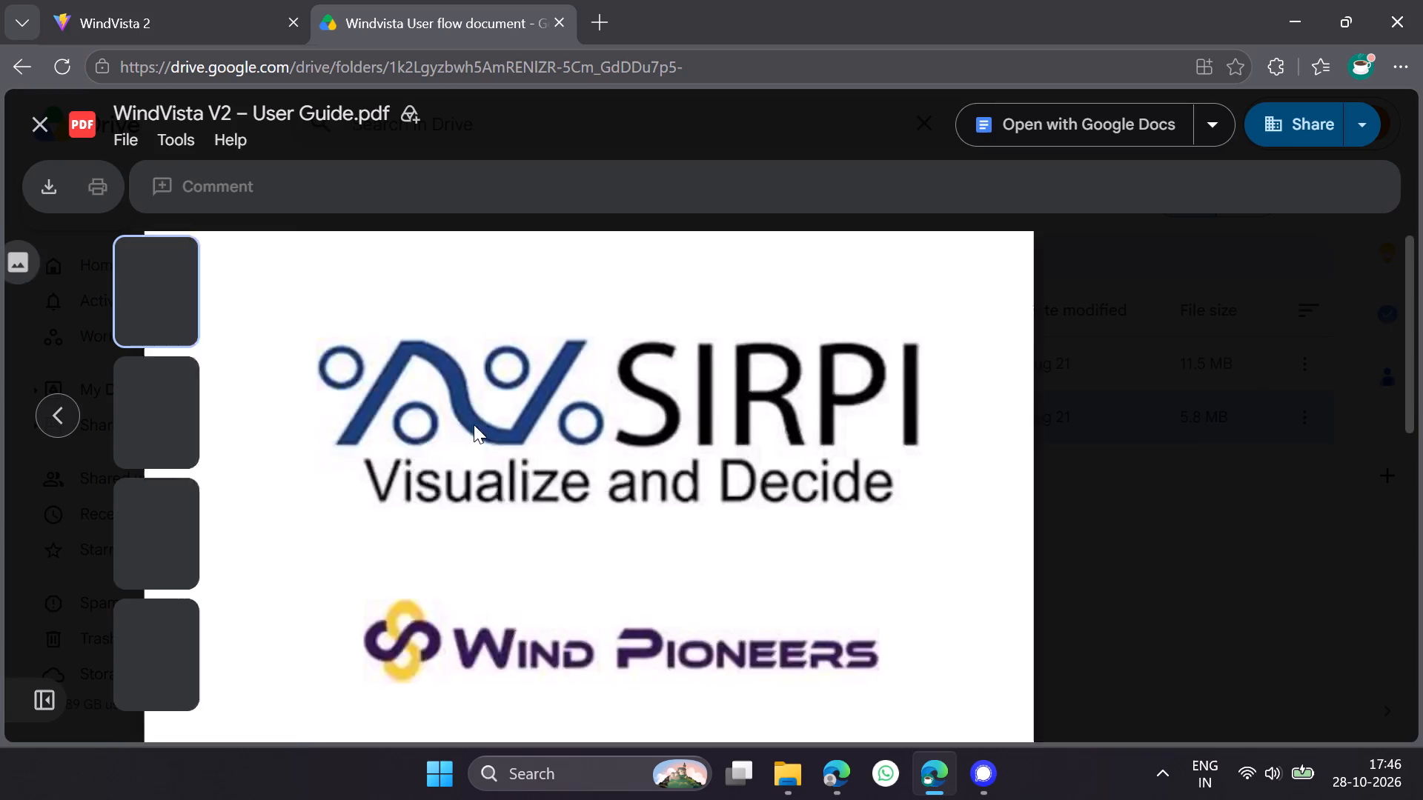
pyautogui.scroll(-18, 474, 424)
pyautogui.scroll(-9, 148, 412)
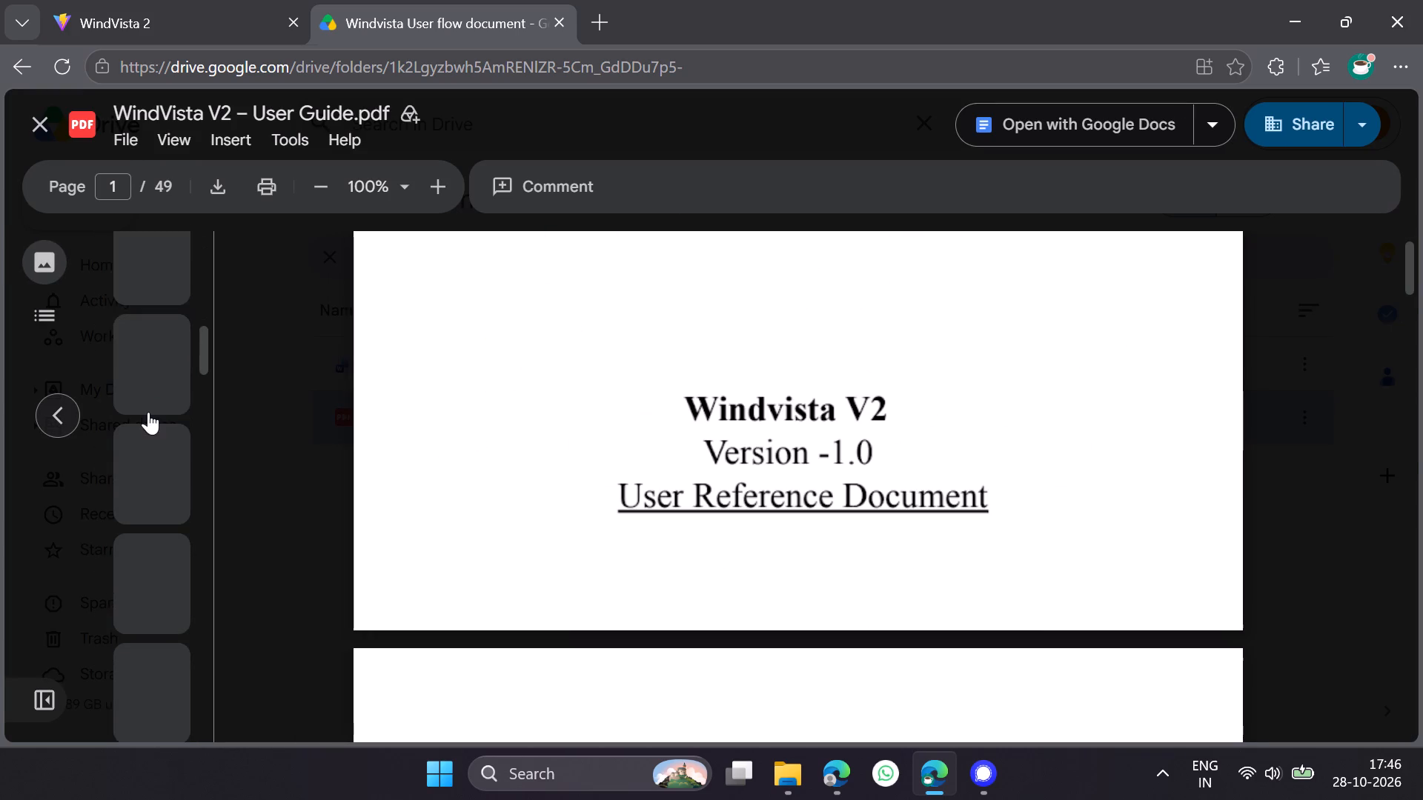
pyautogui.click(148, 412)
pyautogui.click(150, 456)
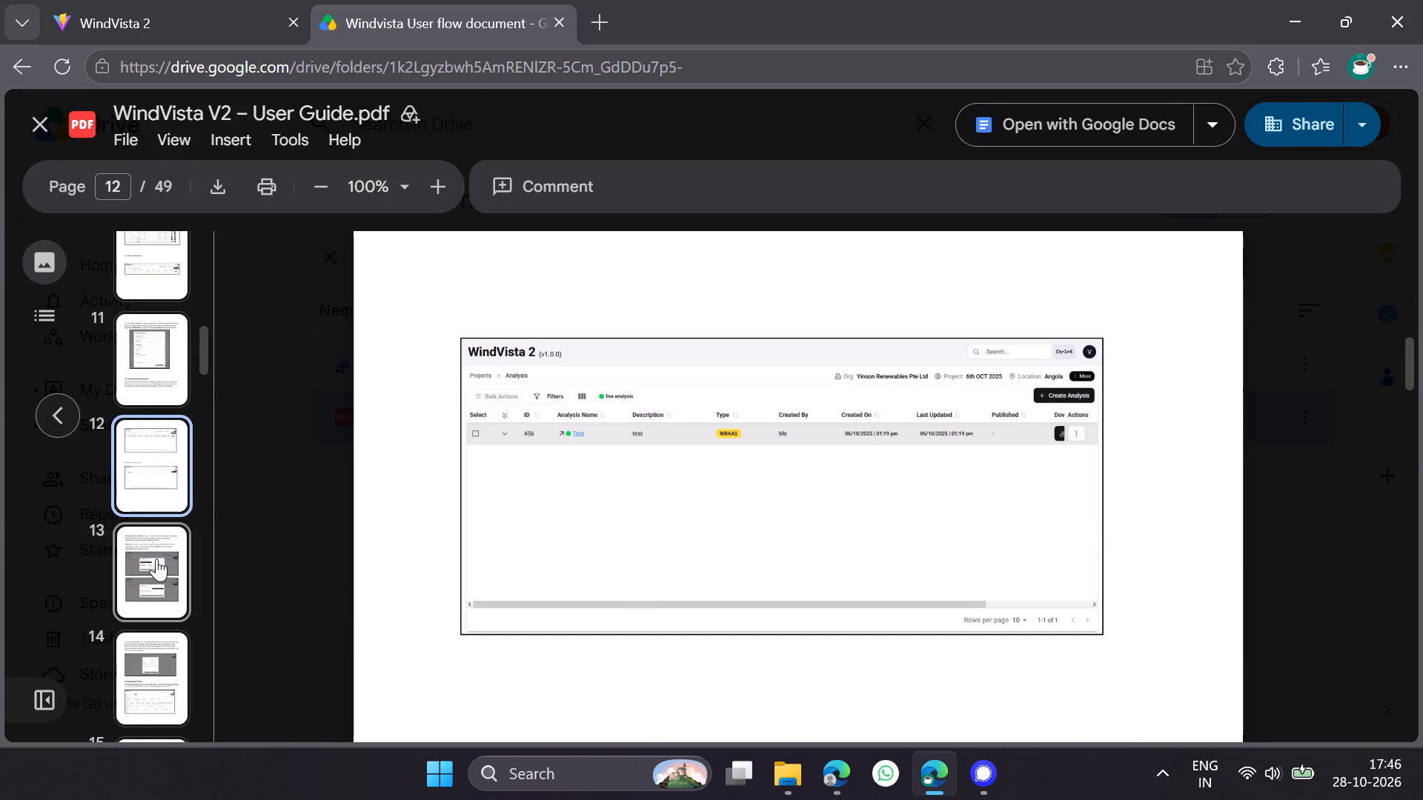
pyautogui.click(156, 559)
pyautogui.click(36, 125)
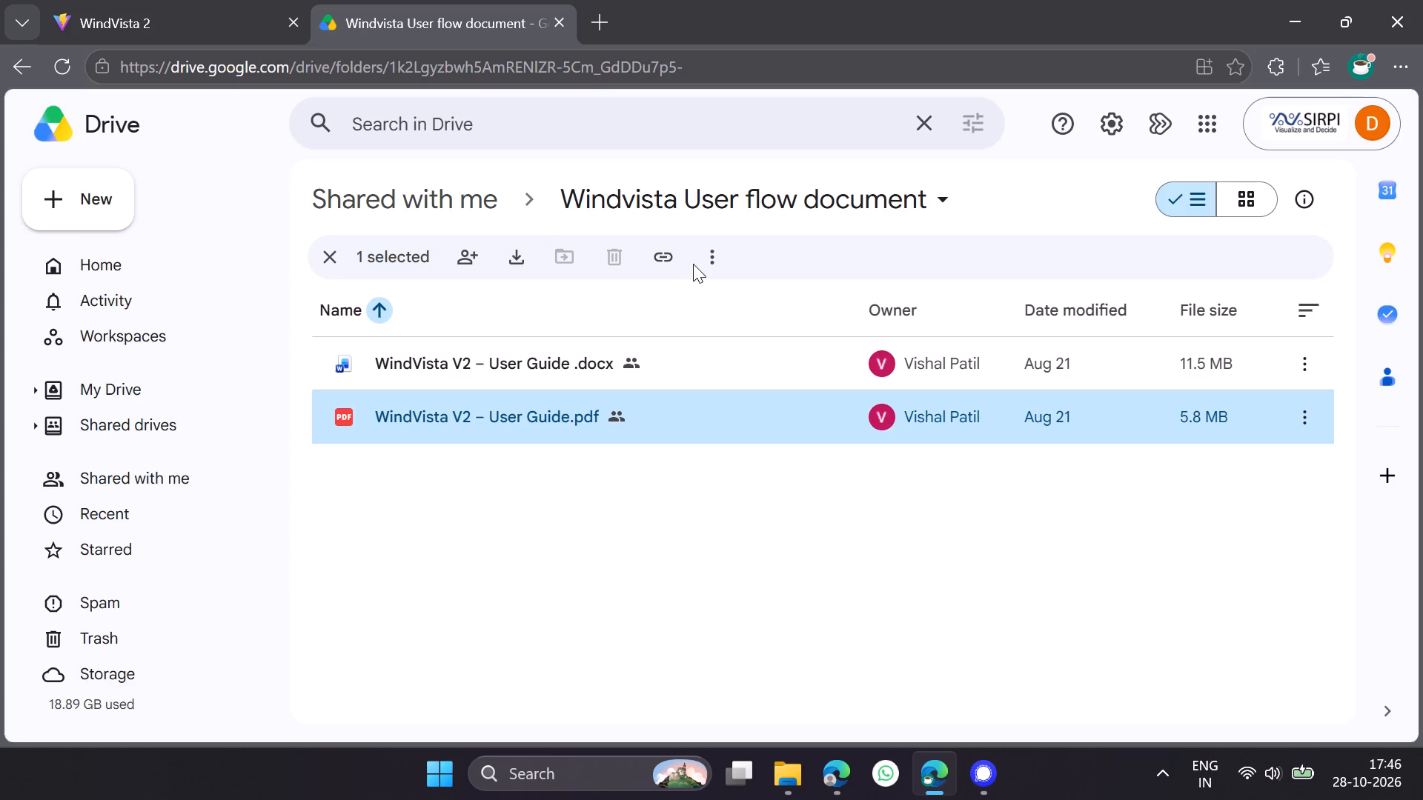
# Download WindVista V2 – User Guide.pdf from the Windvista User flow document folder.
pyautogui.click(1321, 419)
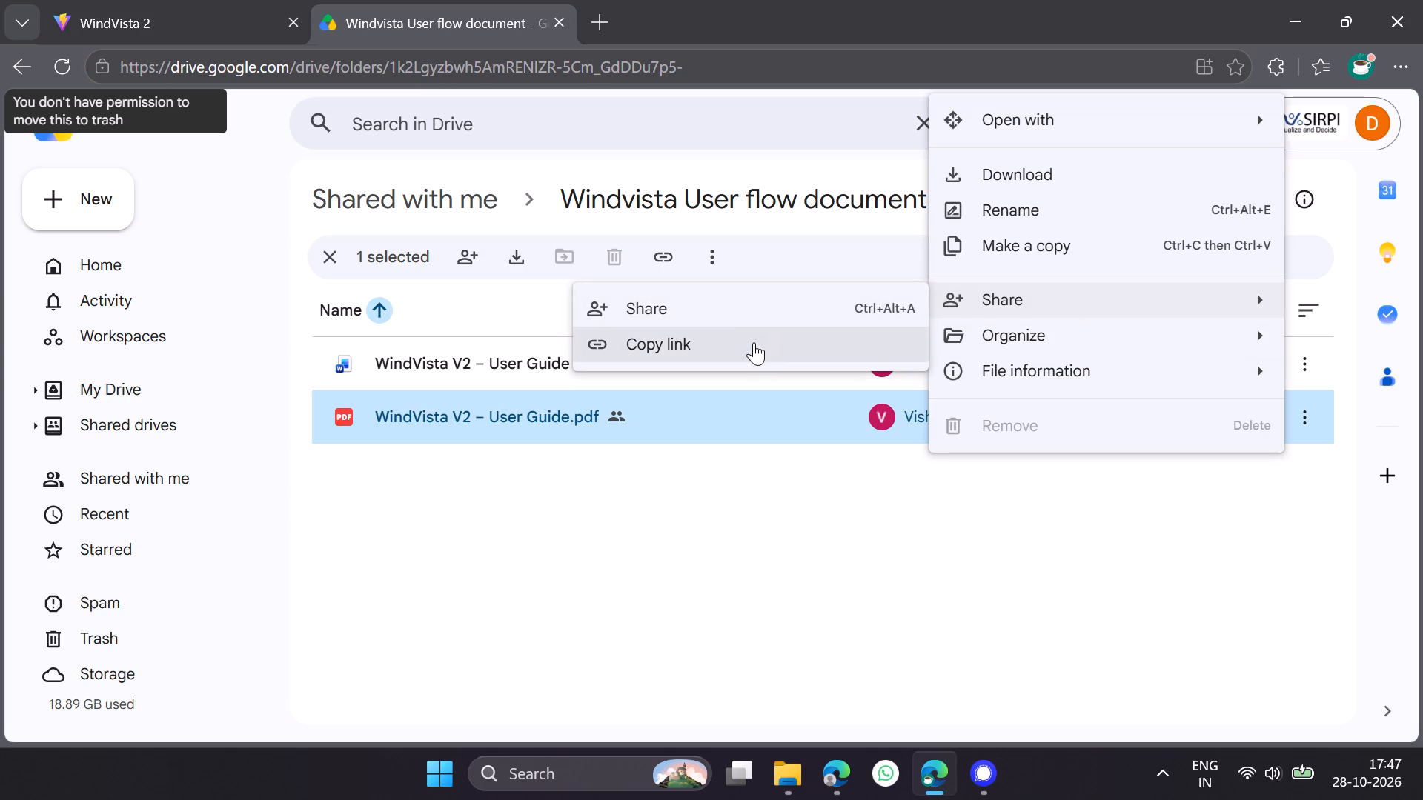